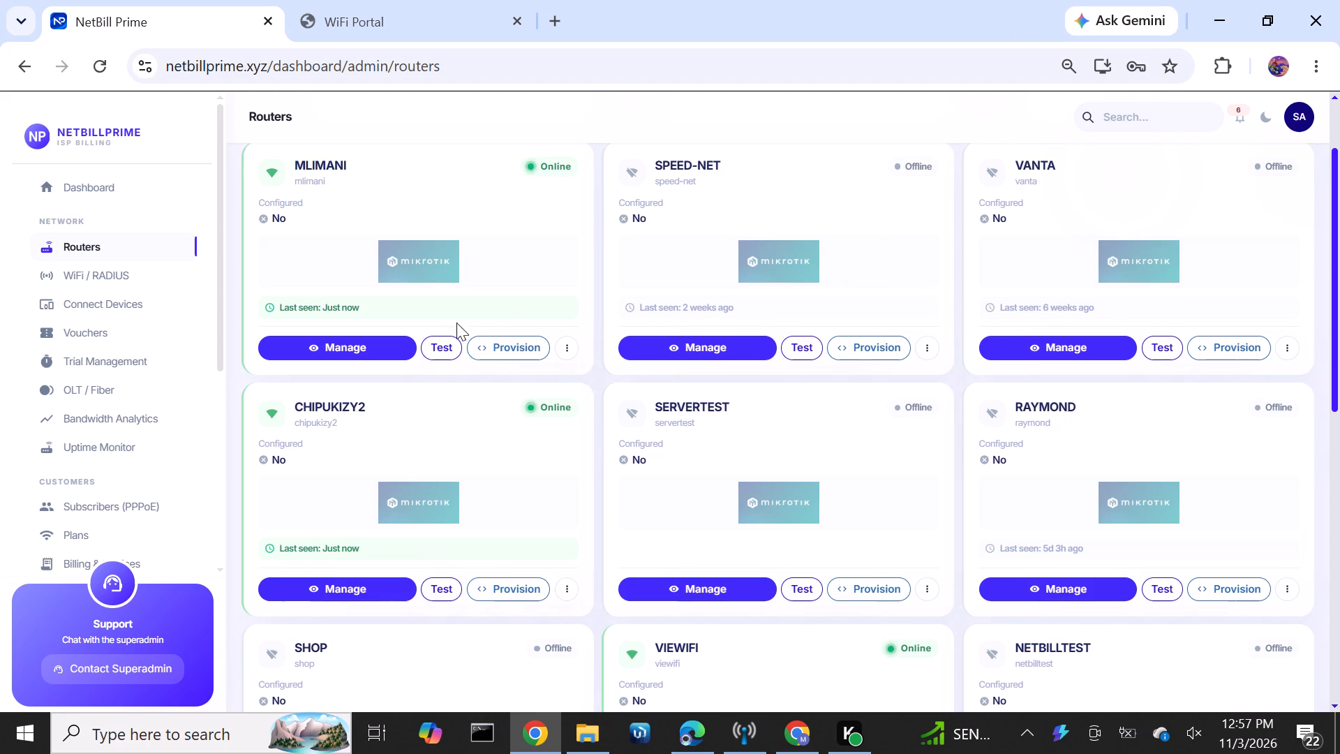
Look over the router cards, the WiFi / RADIUS page and the Dashboard overview, finishing on the Dashboard.
scroll(249, 337, "down", 7)
scroll(275, 339, "up", 4)
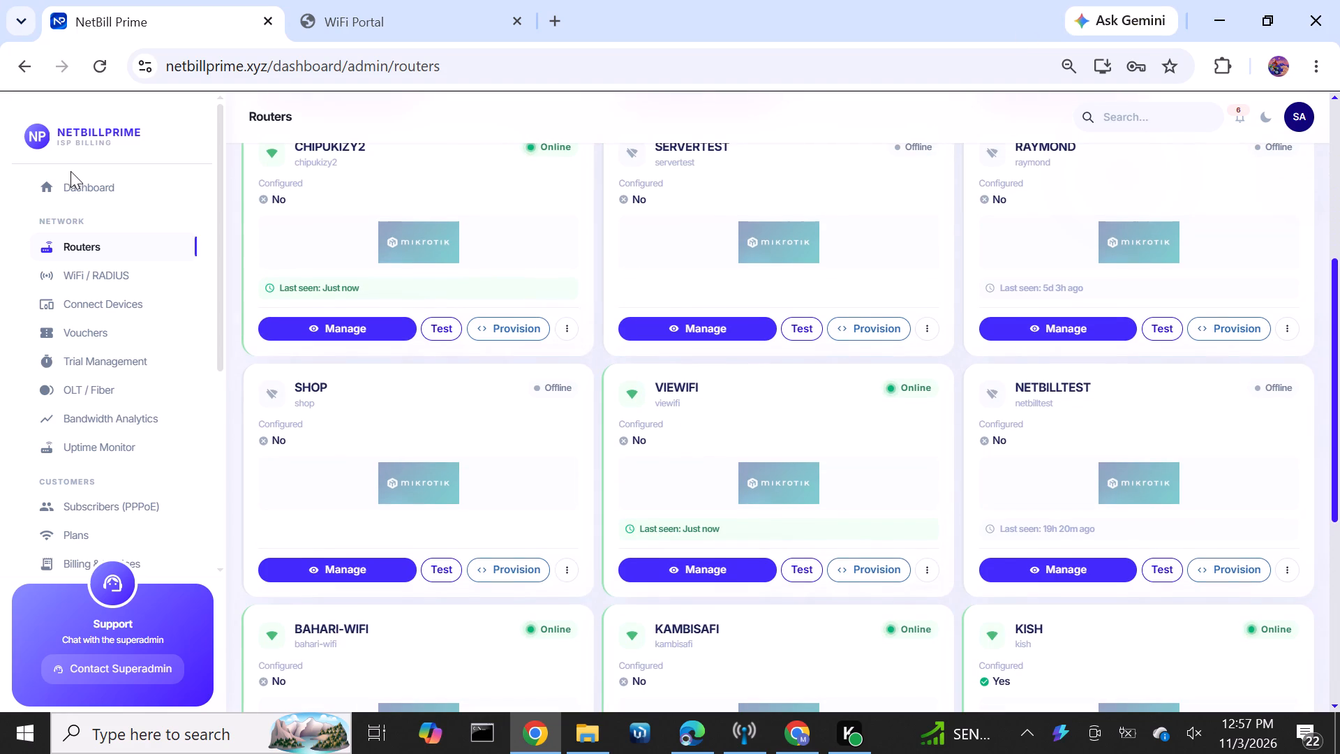
left_click(74, 177)
scroll(749, 335, "up", 7)
left_click(97, 258)
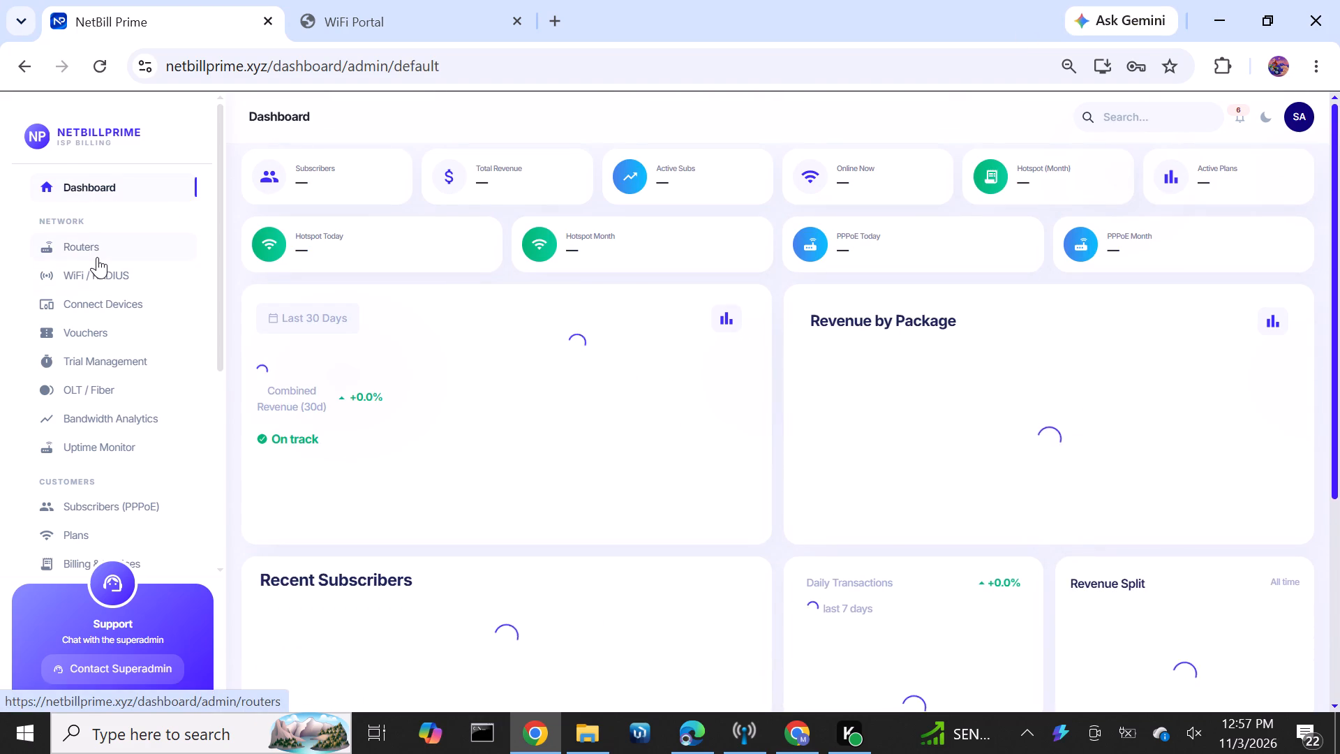
left_click(116, 275)
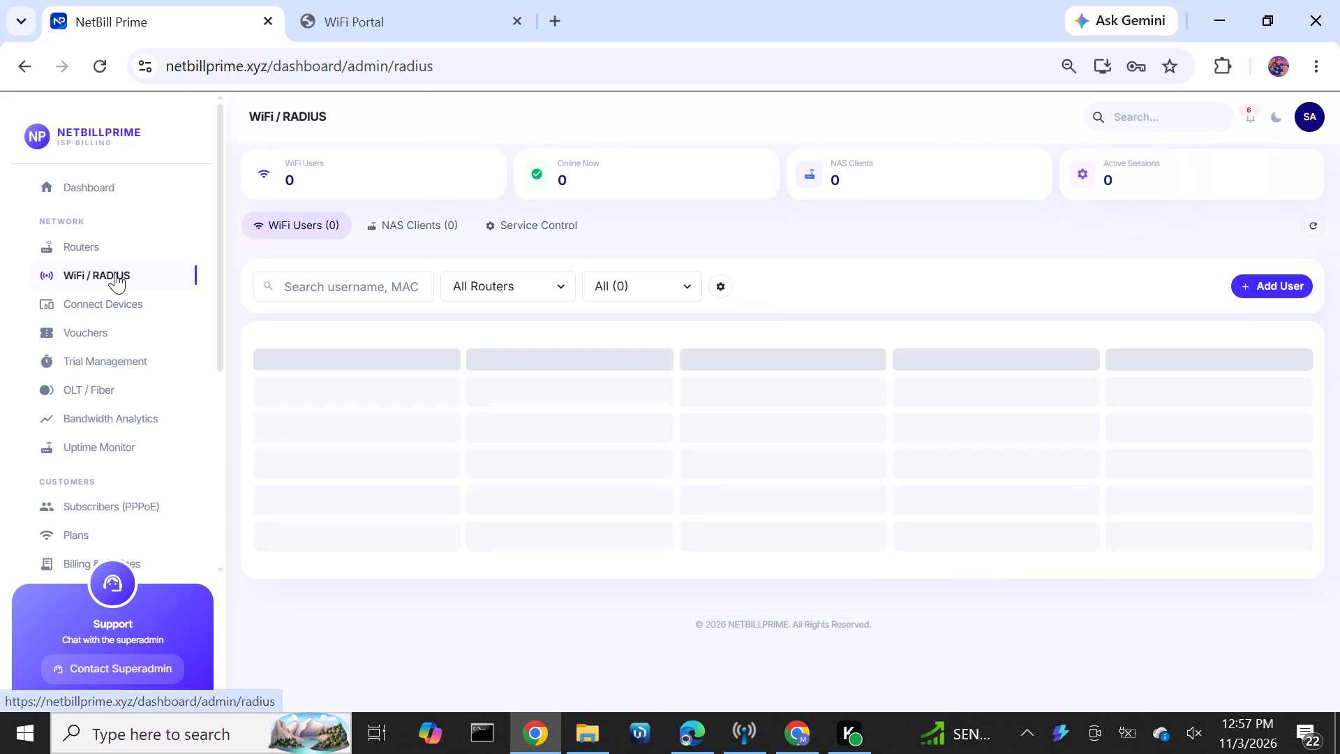
left_click(86, 253)
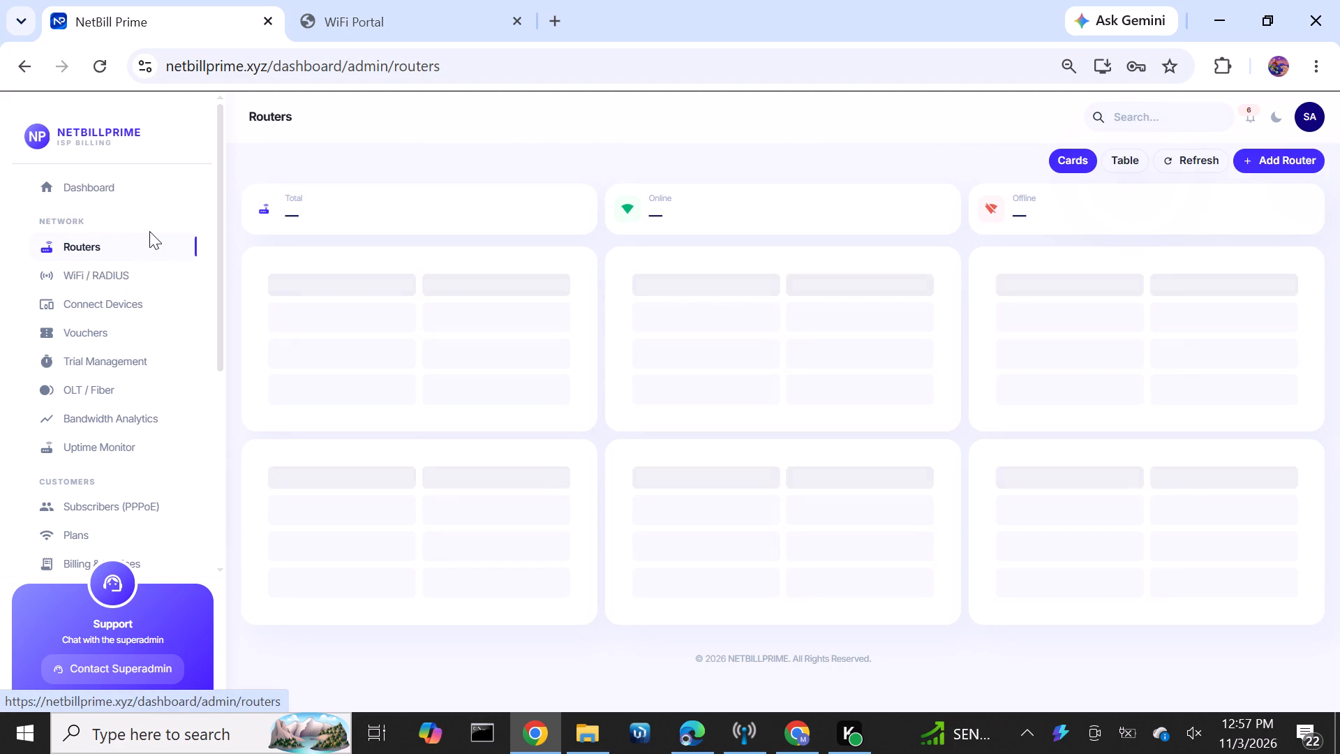
left_click(106, 186)
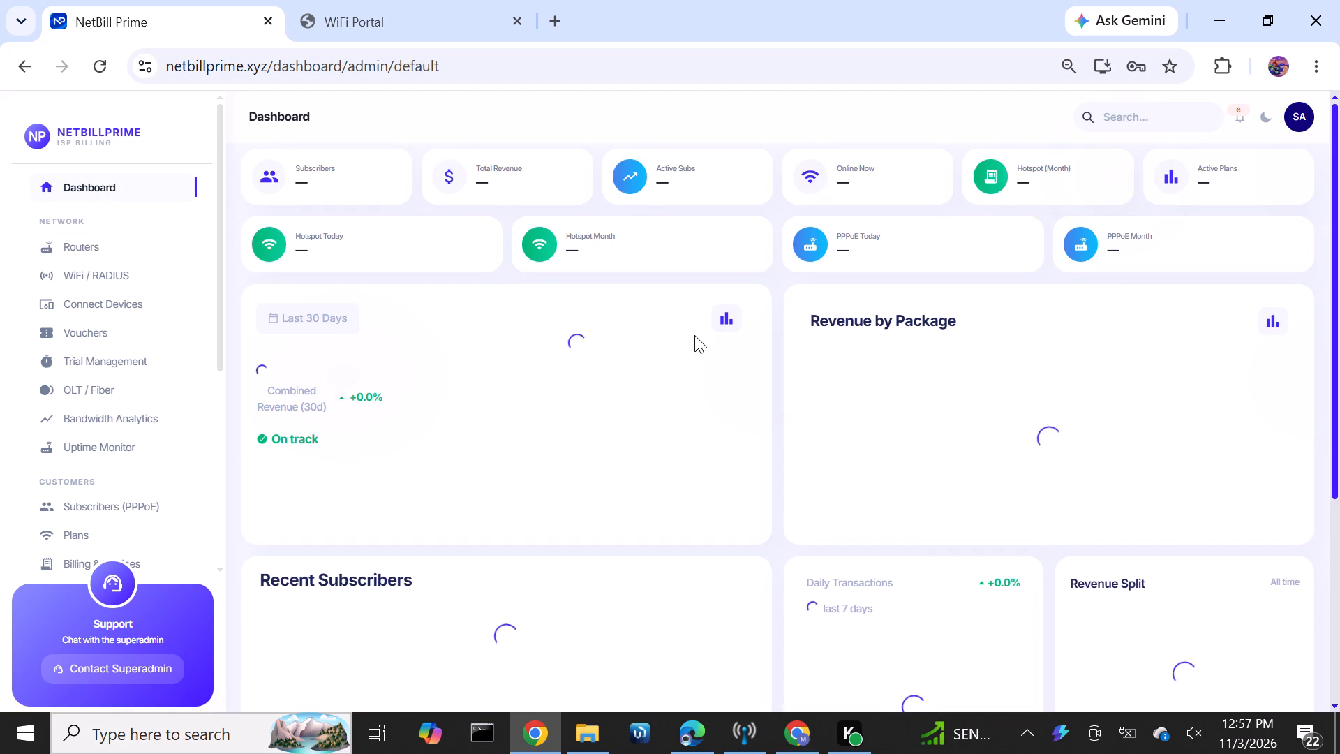
left_click(734, 323)
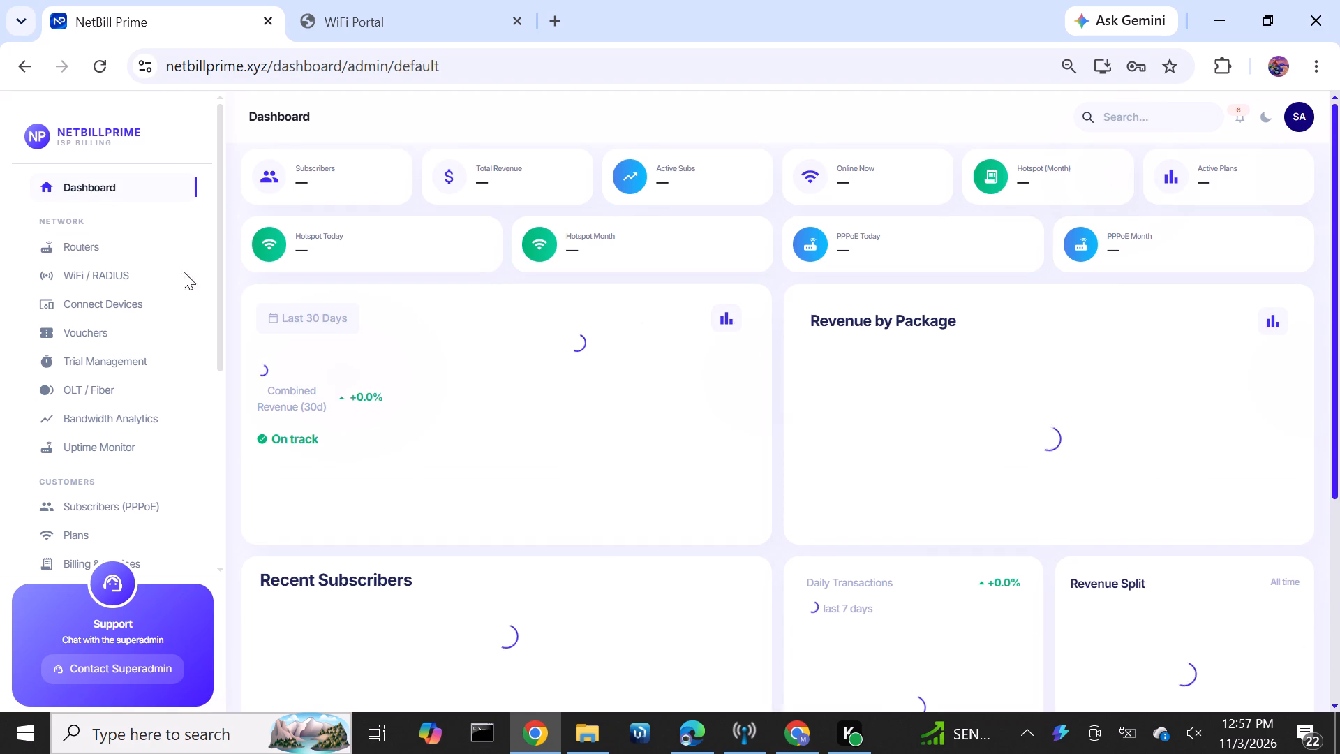
View the Routers, WiFi / RADIUS and Connect Devices pages in turn, and return to the Routers page.
left_click(83, 253)
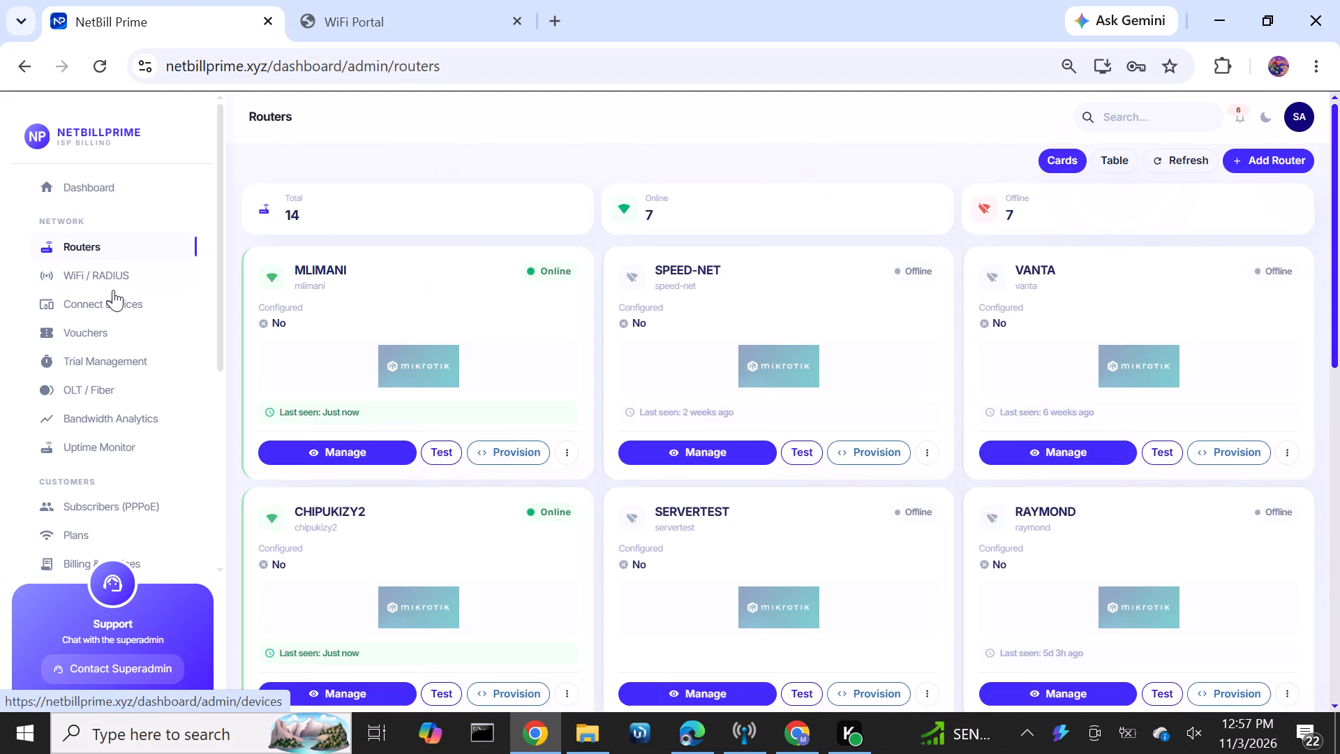
left_click(106, 281)
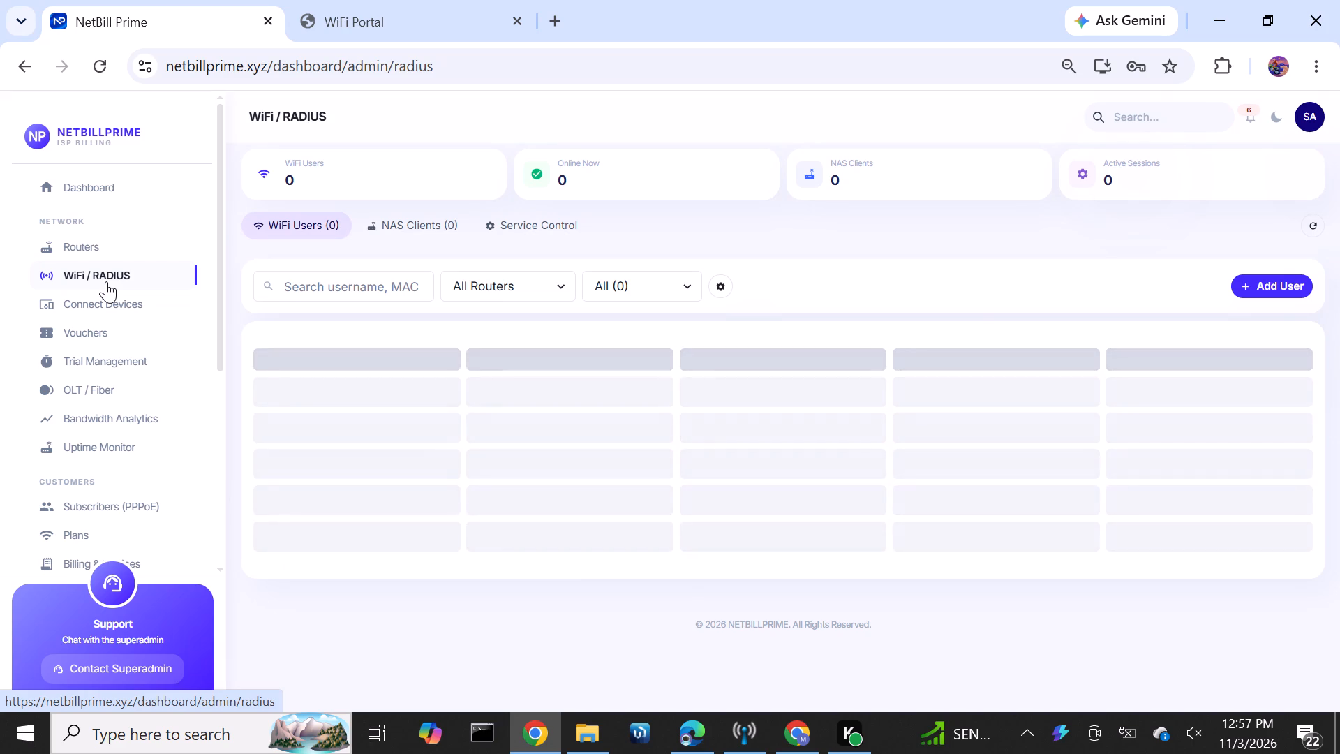
left_click(133, 297)
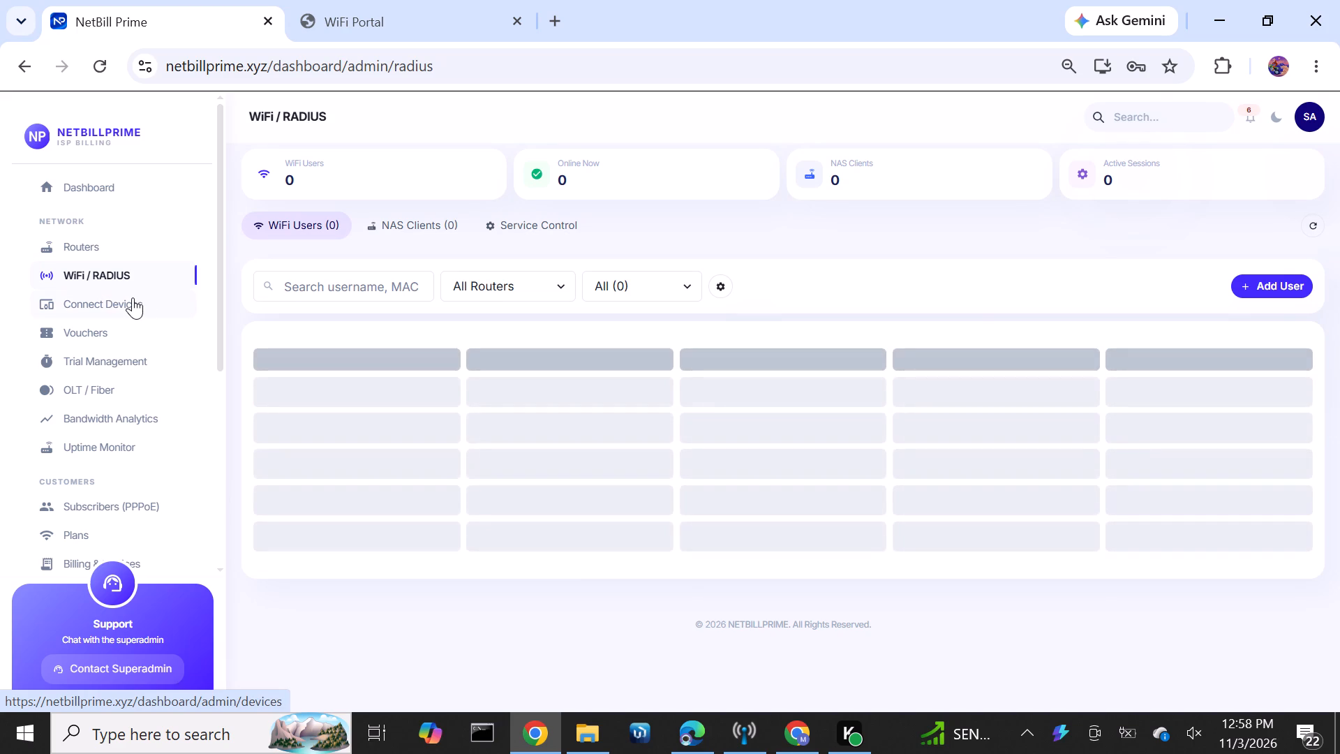
left_click(100, 302)
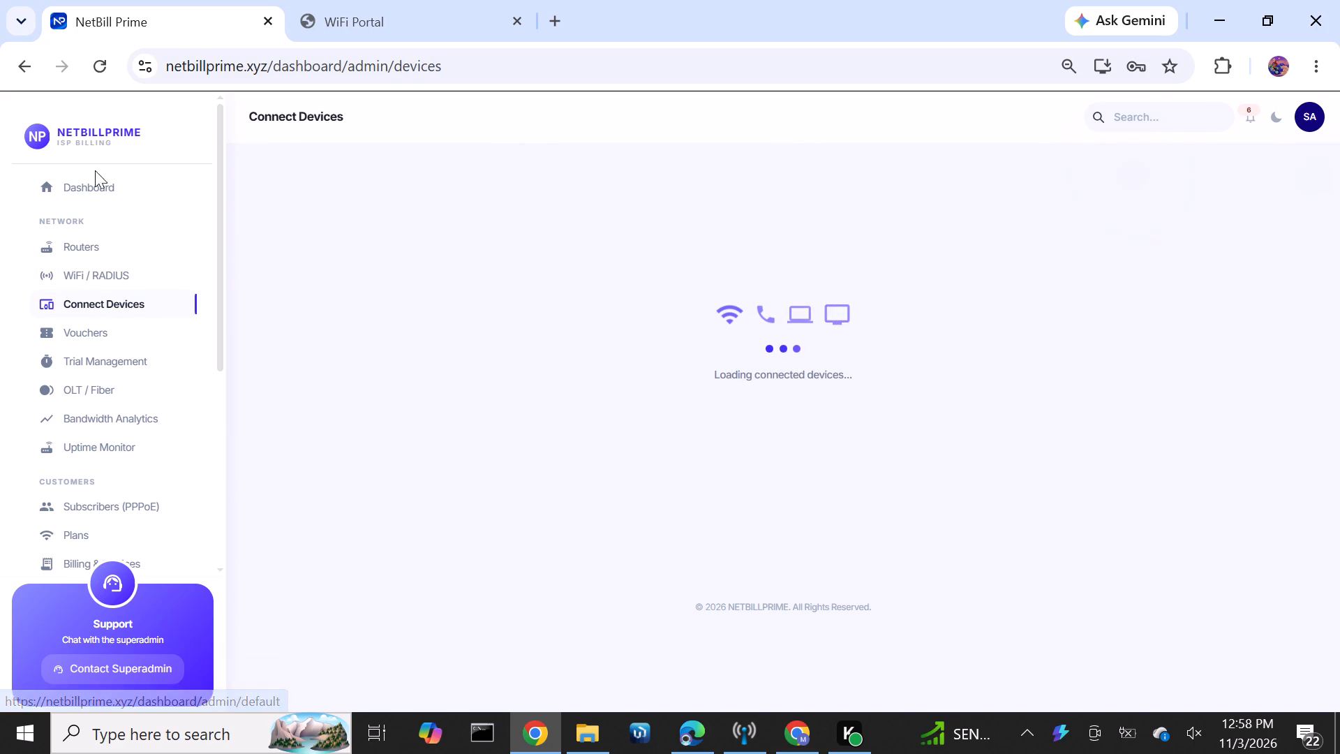
left_click(87, 246)
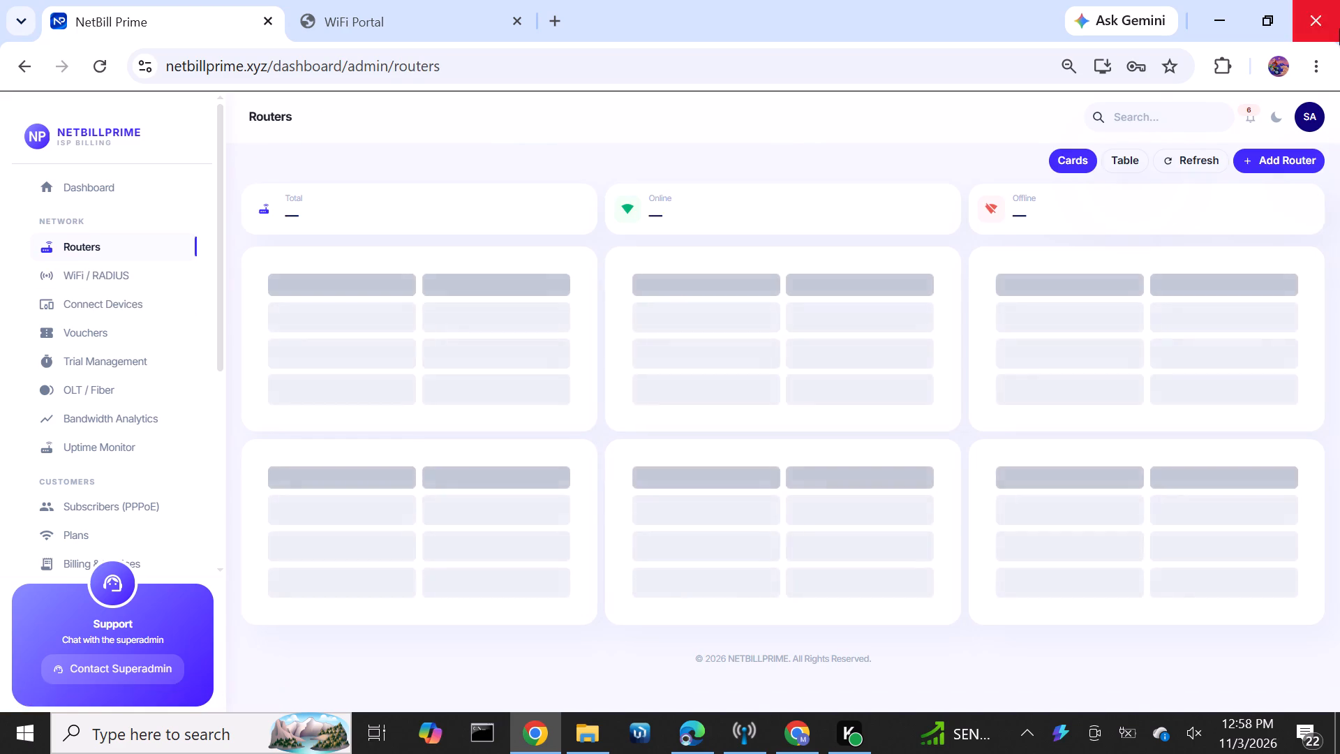
Look through the account options and the remaining navigation entries under Customers, Tools and Account.
left_click(1303, 111)
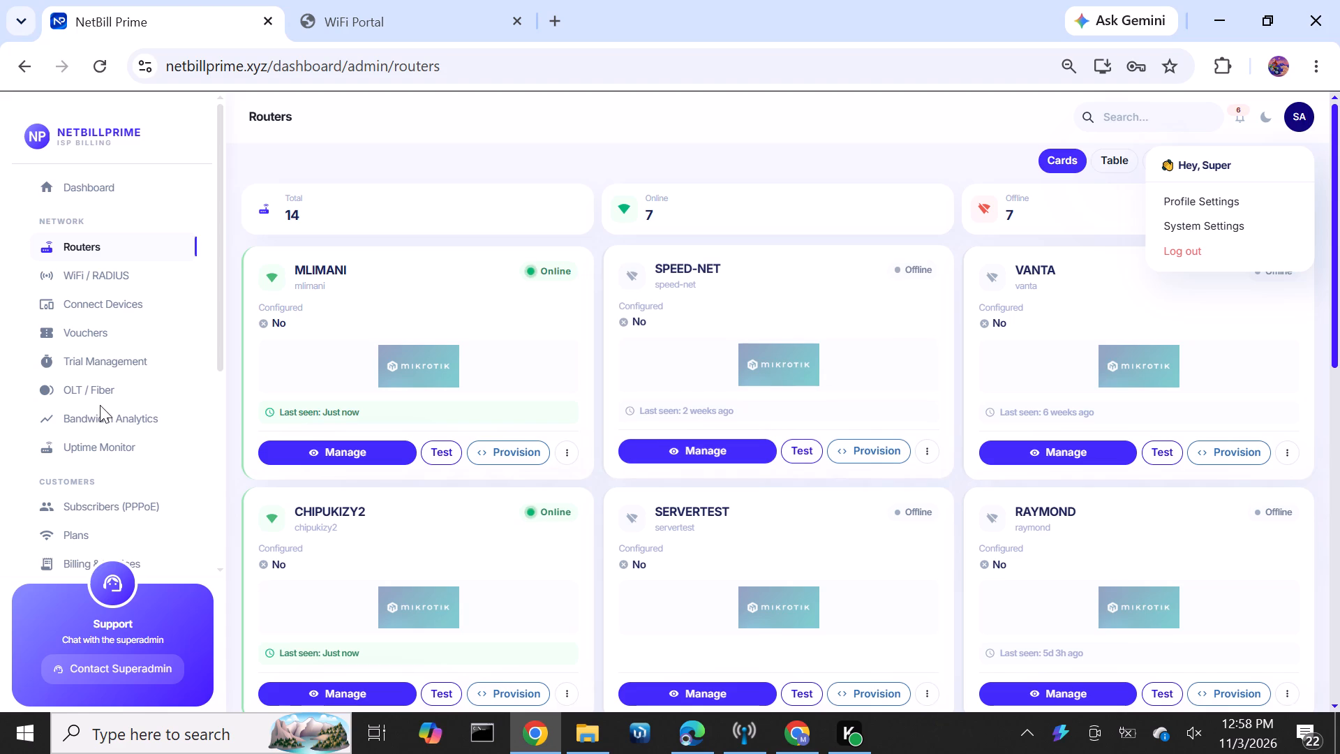
scroll(126, 434, "down", 5)
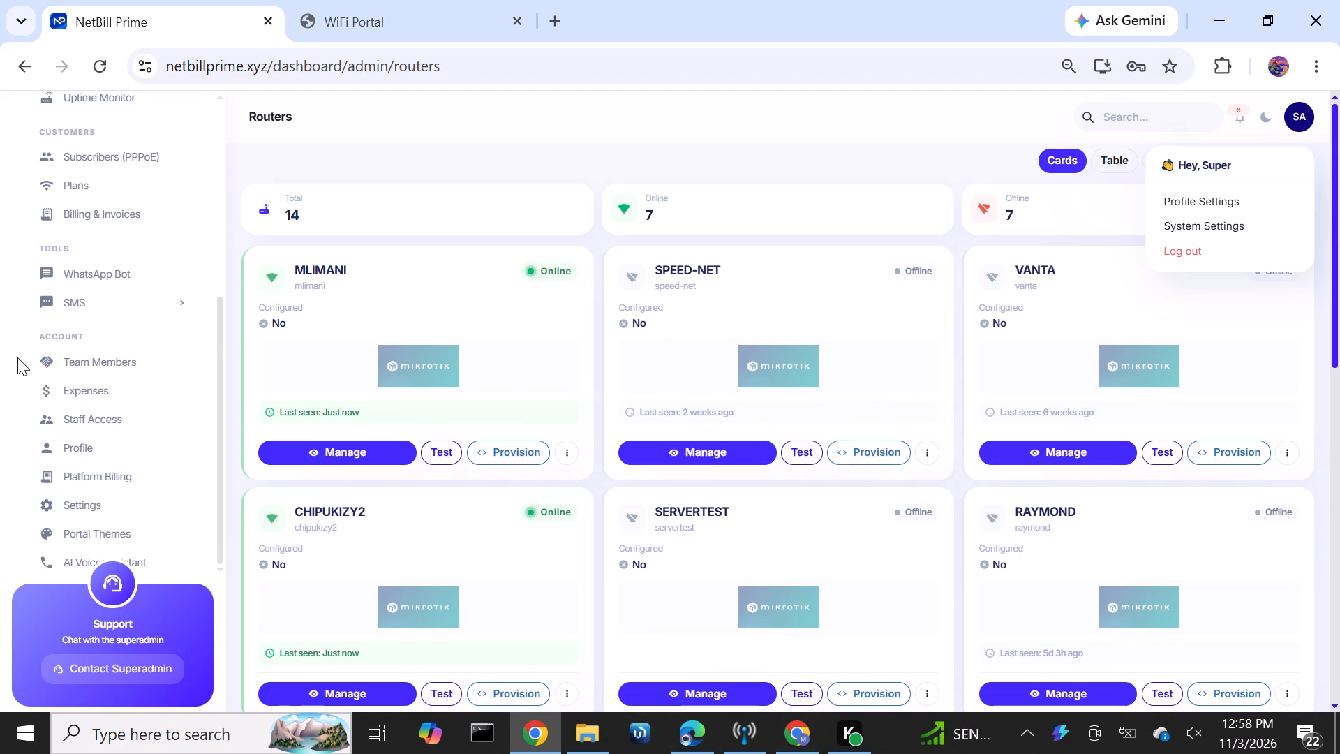
Open the SMS automation rules in the superadmin account and look through the whole list of rules.
left_click(152, 304)
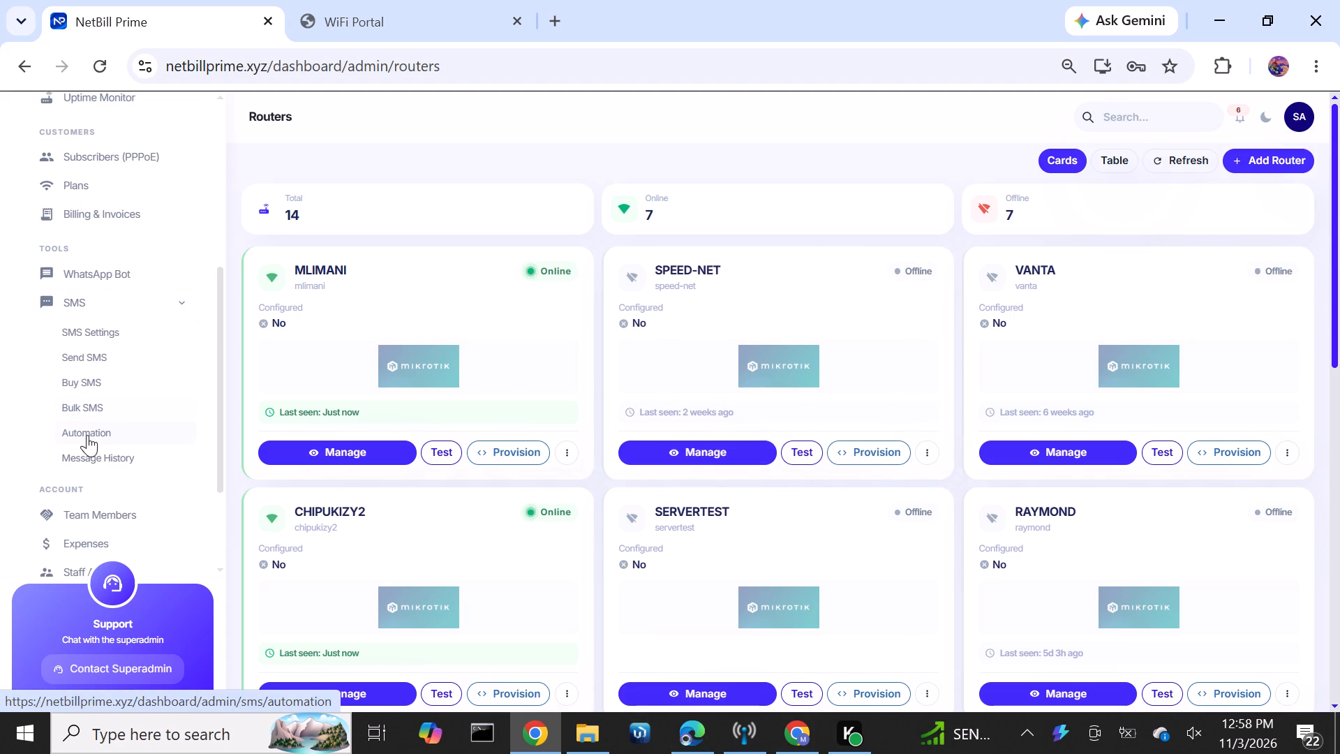
left_click(92, 434)
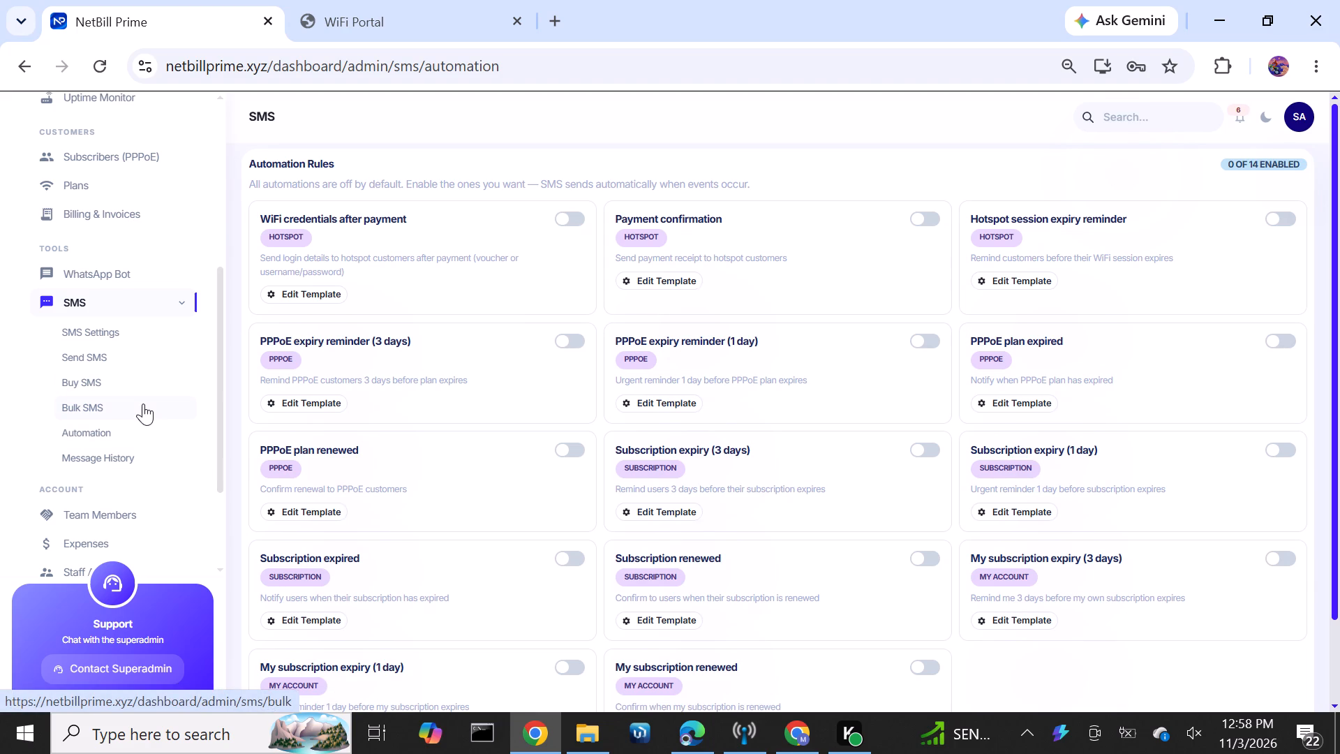
scroll(148, 400, "down", 1)
scroll(582, 443, "down", 2)
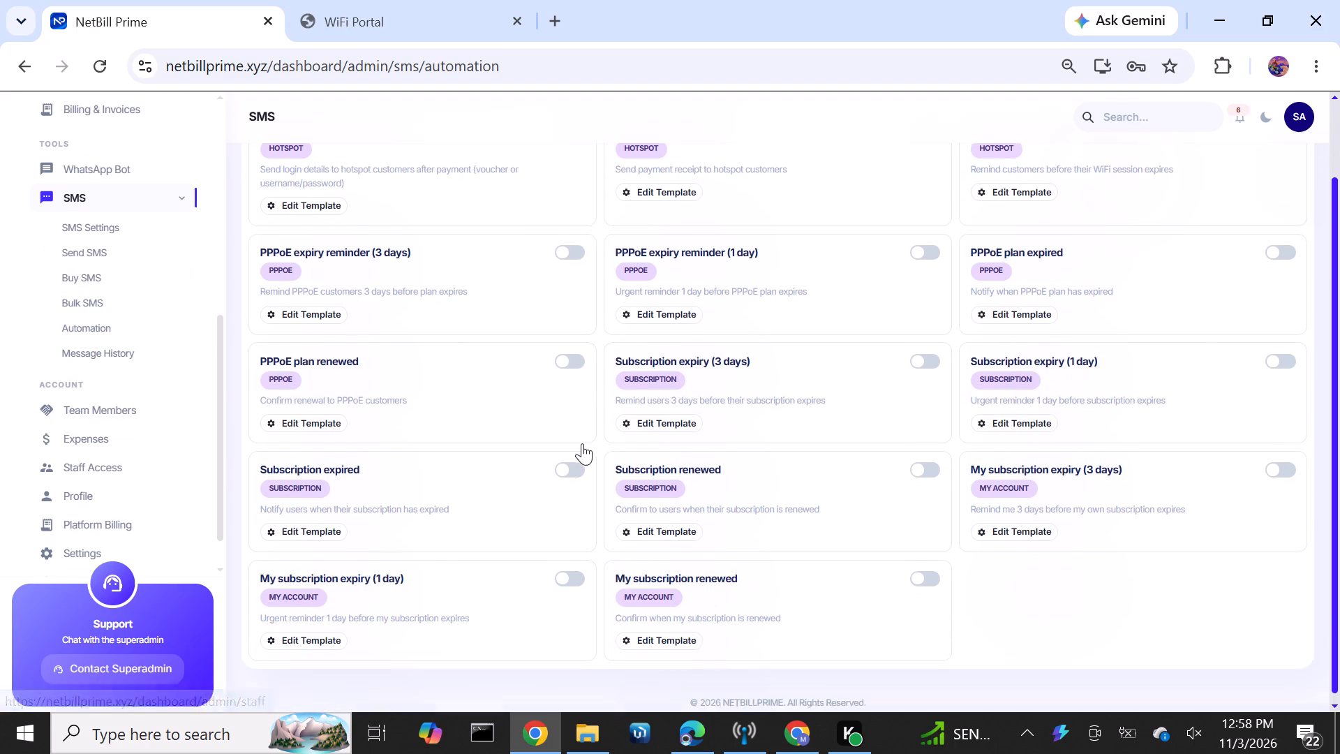
scroll(582, 443, "up", 2)
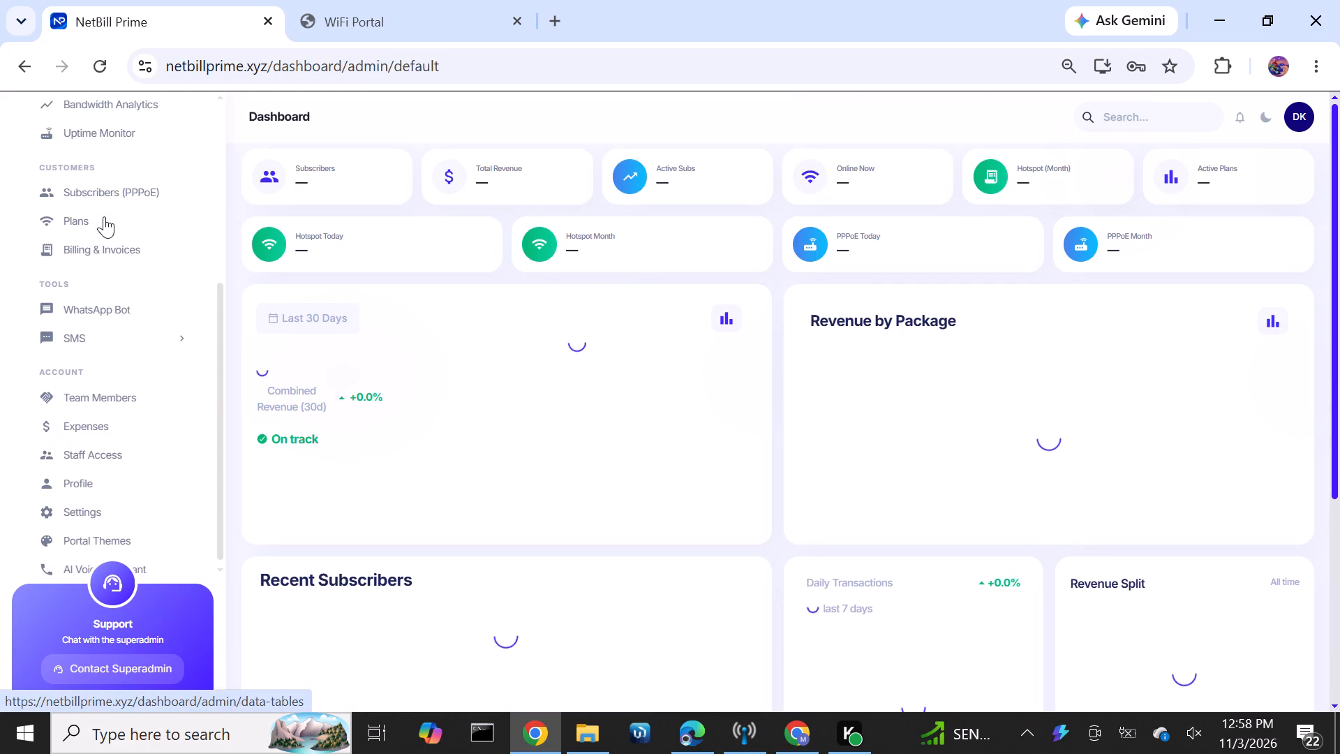
In the DK account, view the SMS settings and the SMS automation rules.
left_click(80, 337)
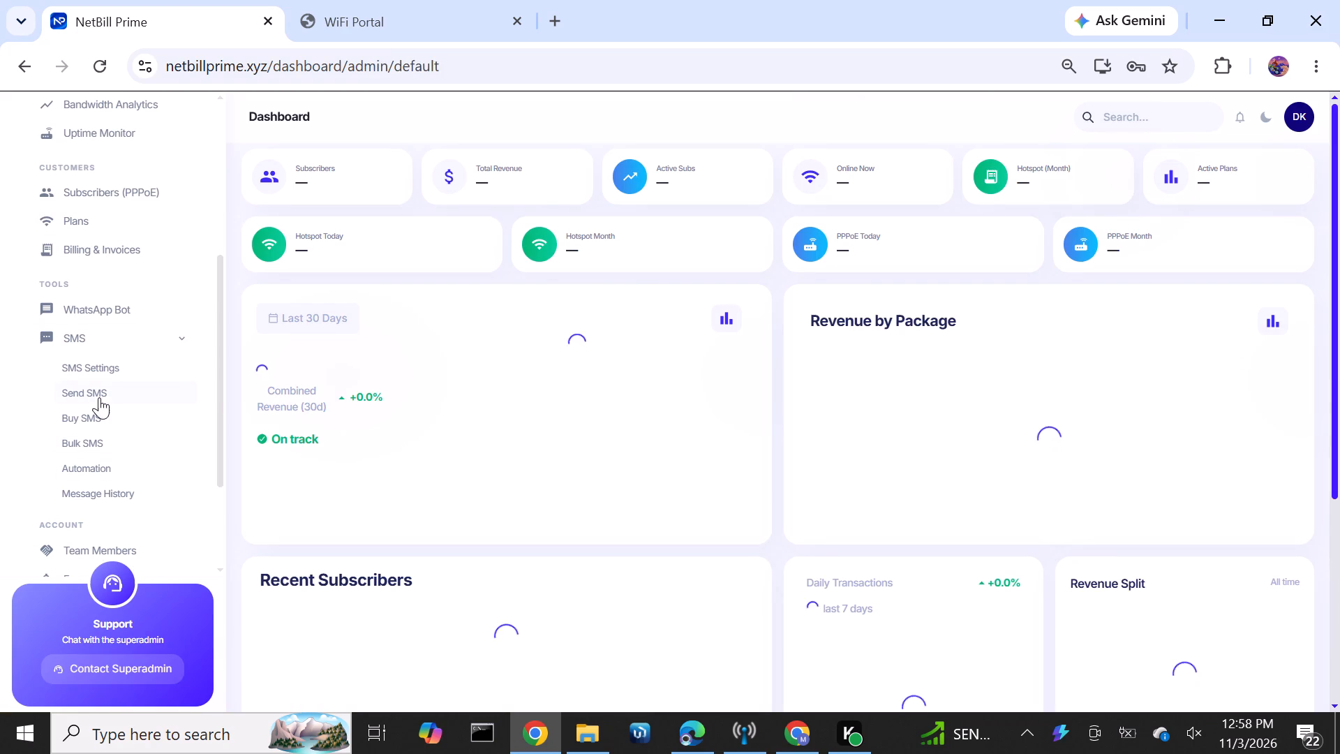
left_click(100, 371)
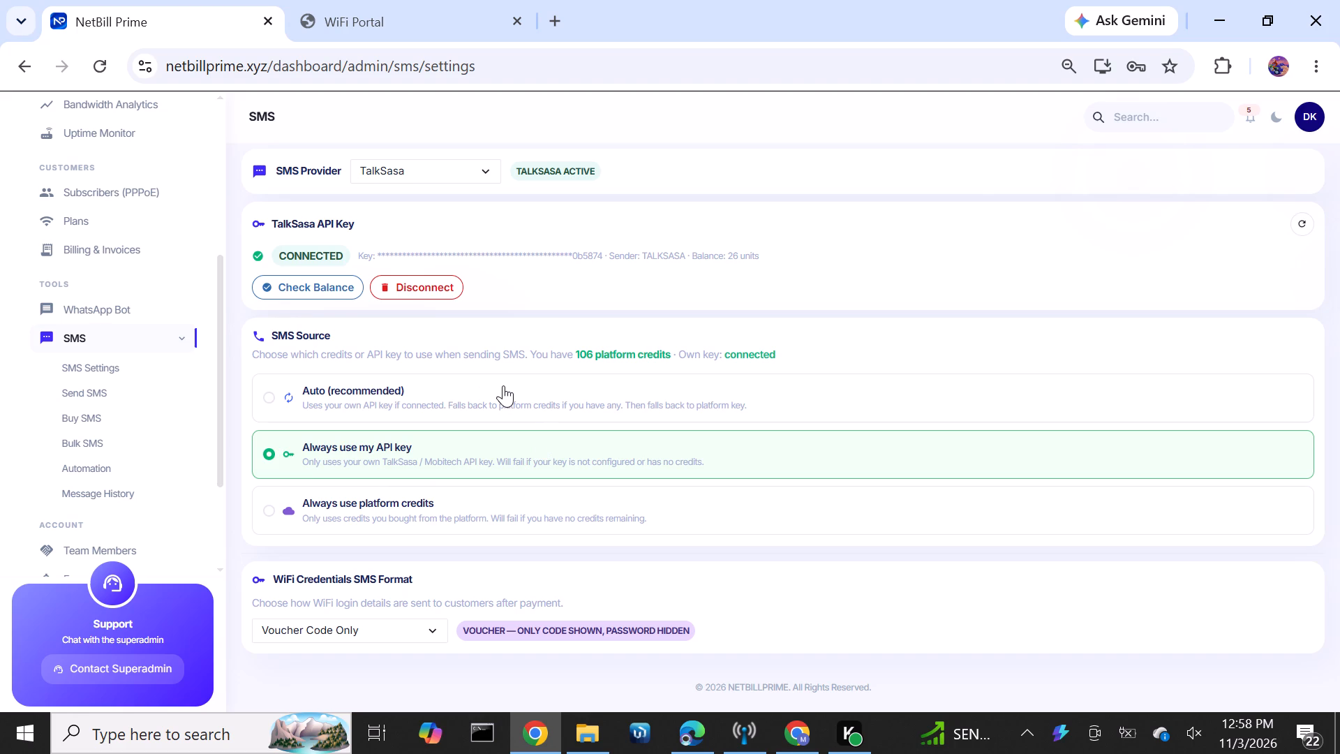
left_click(833, 378)
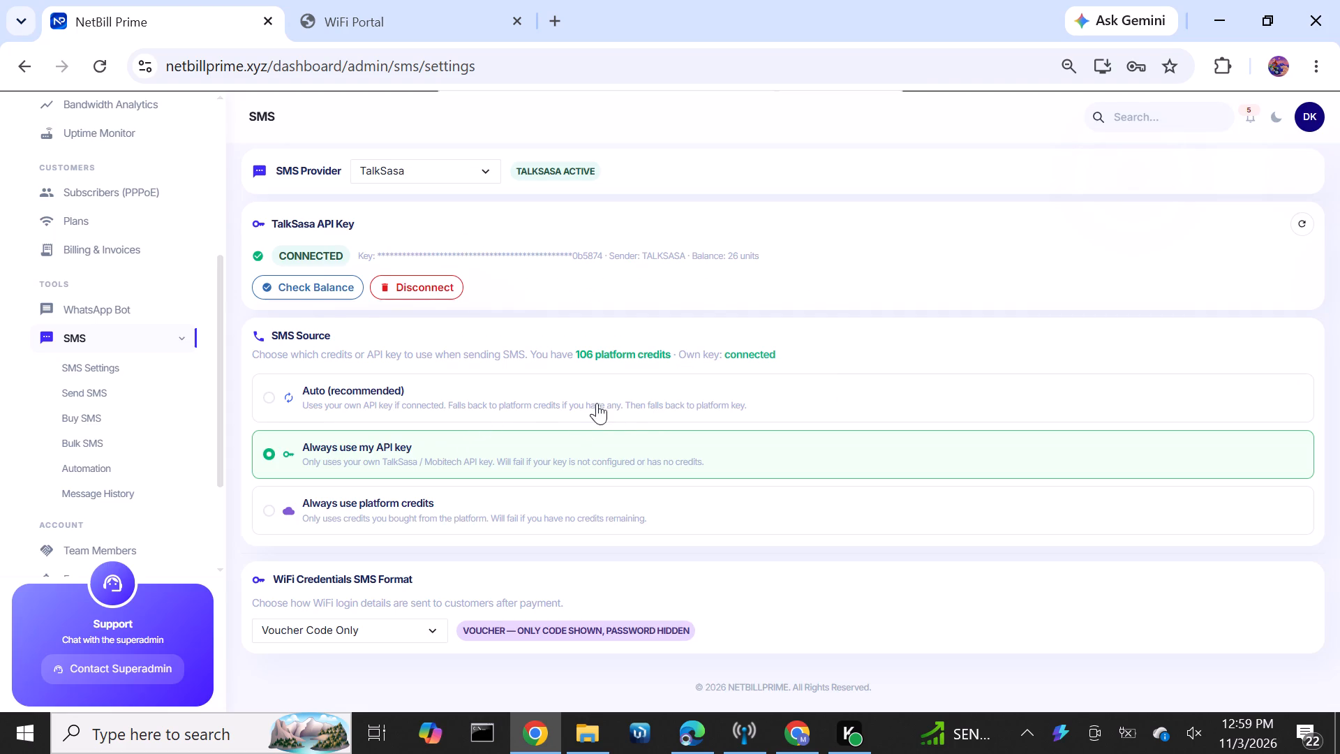
left_click(87, 471)
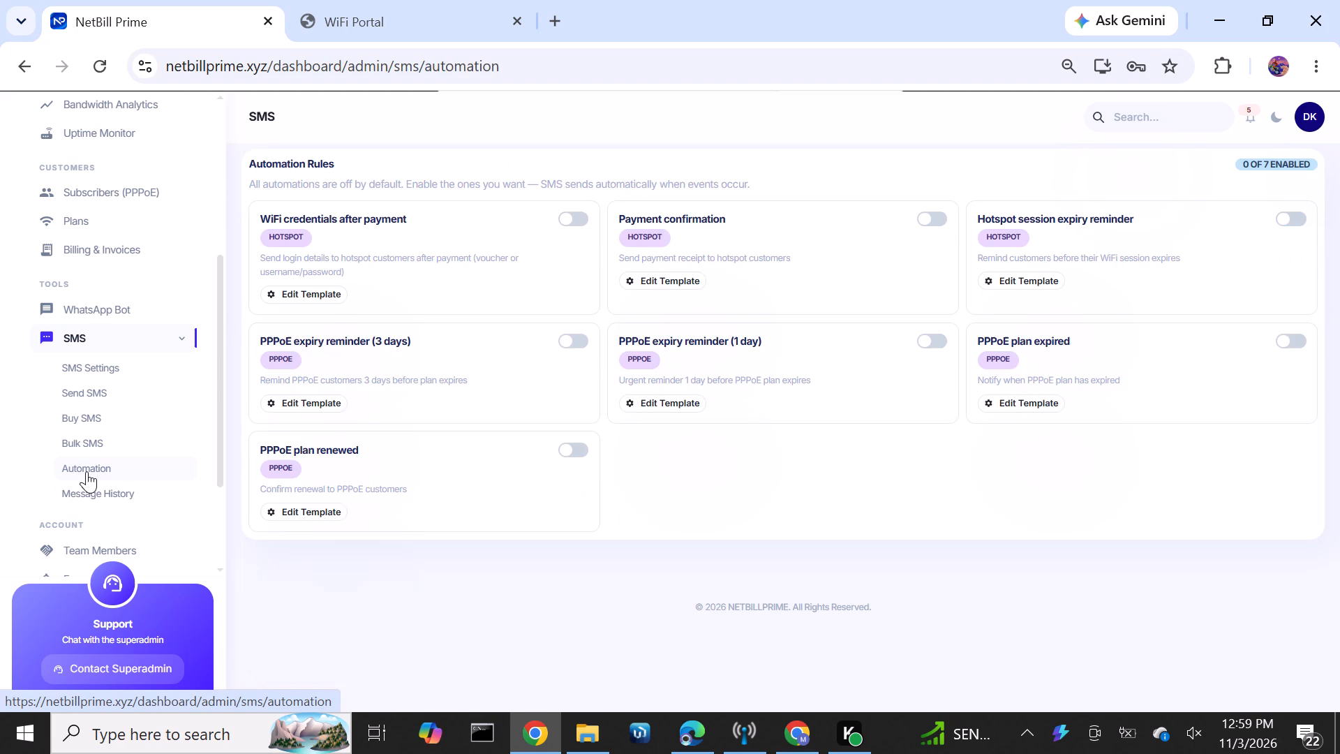
Return to the SMS settings, check the SMS provider choices, and disconnect the TalkSasa API key.
left_click(107, 368)
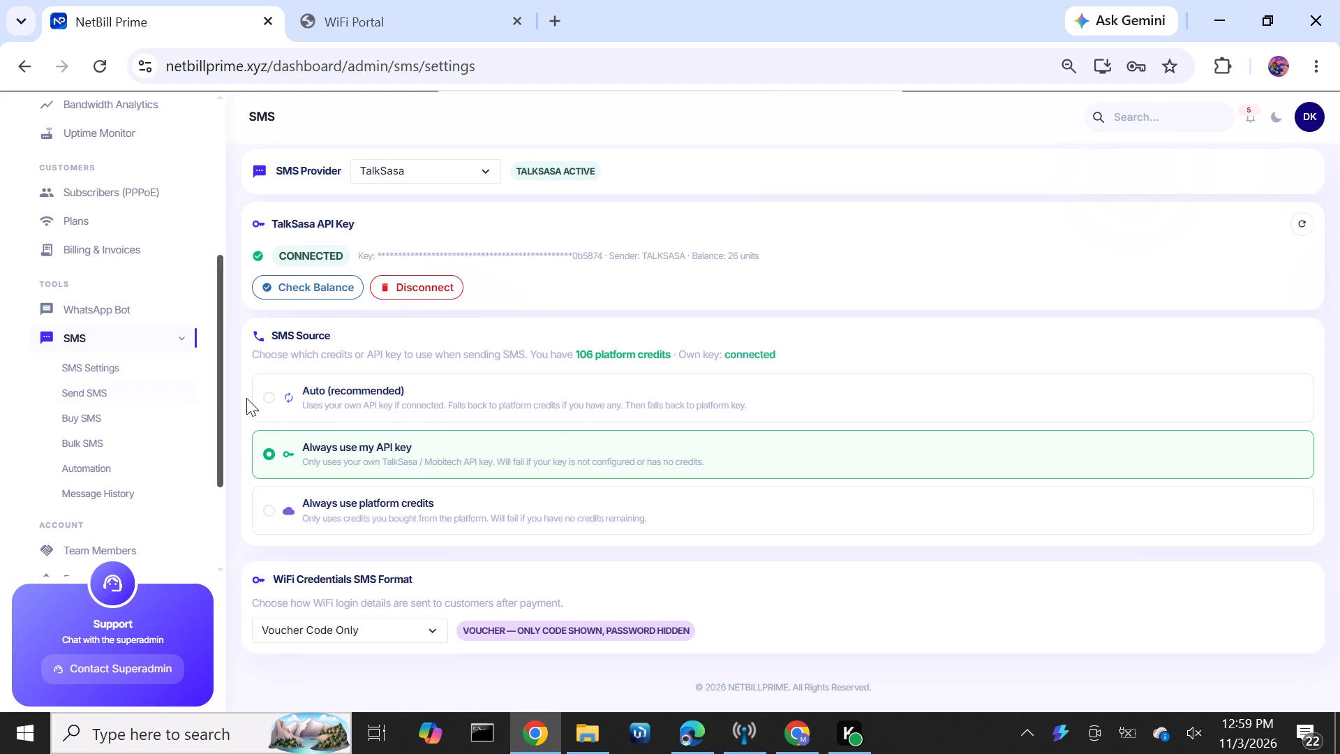
left_click(430, 165)
left_click(468, 121)
left_click(440, 172)
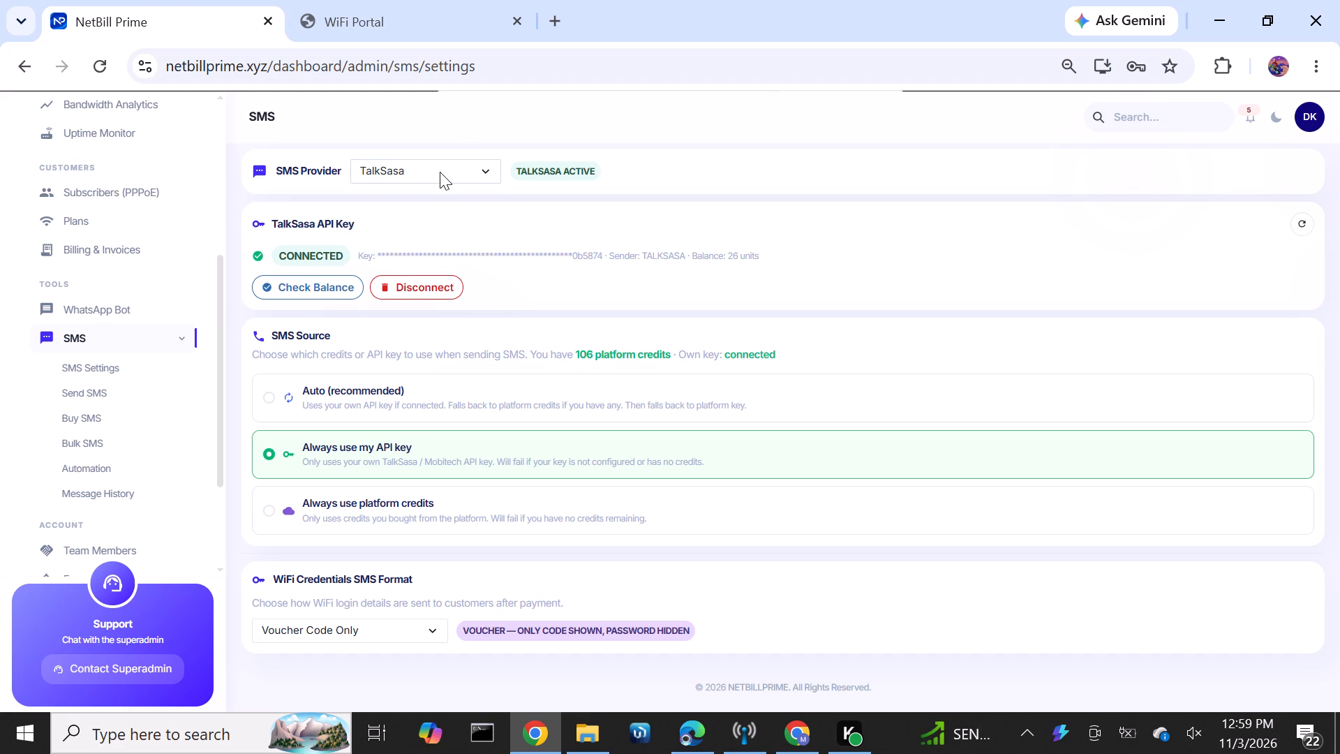
left_click(448, 124)
left_click(412, 282)
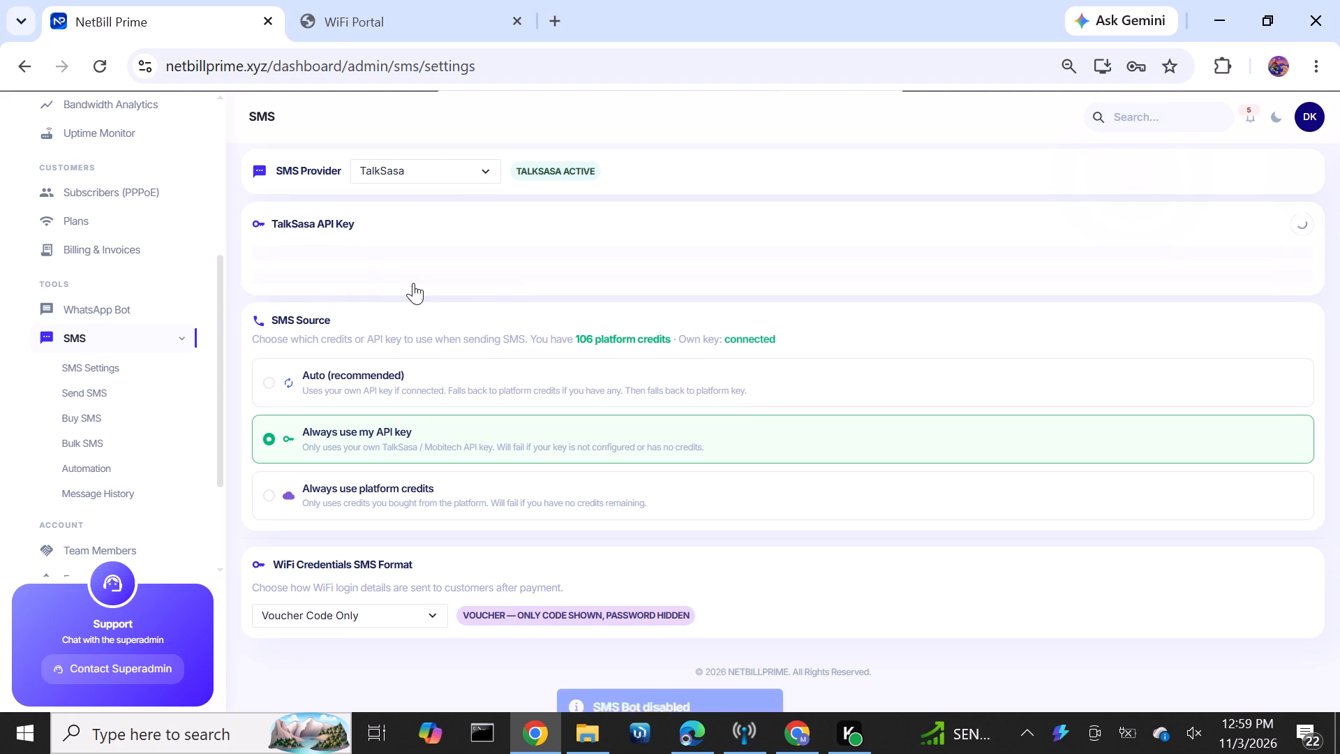
Examine the available SMS provider options with TalkSasa as the chosen provider.
left_click(448, 161)
left_click(420, 197)
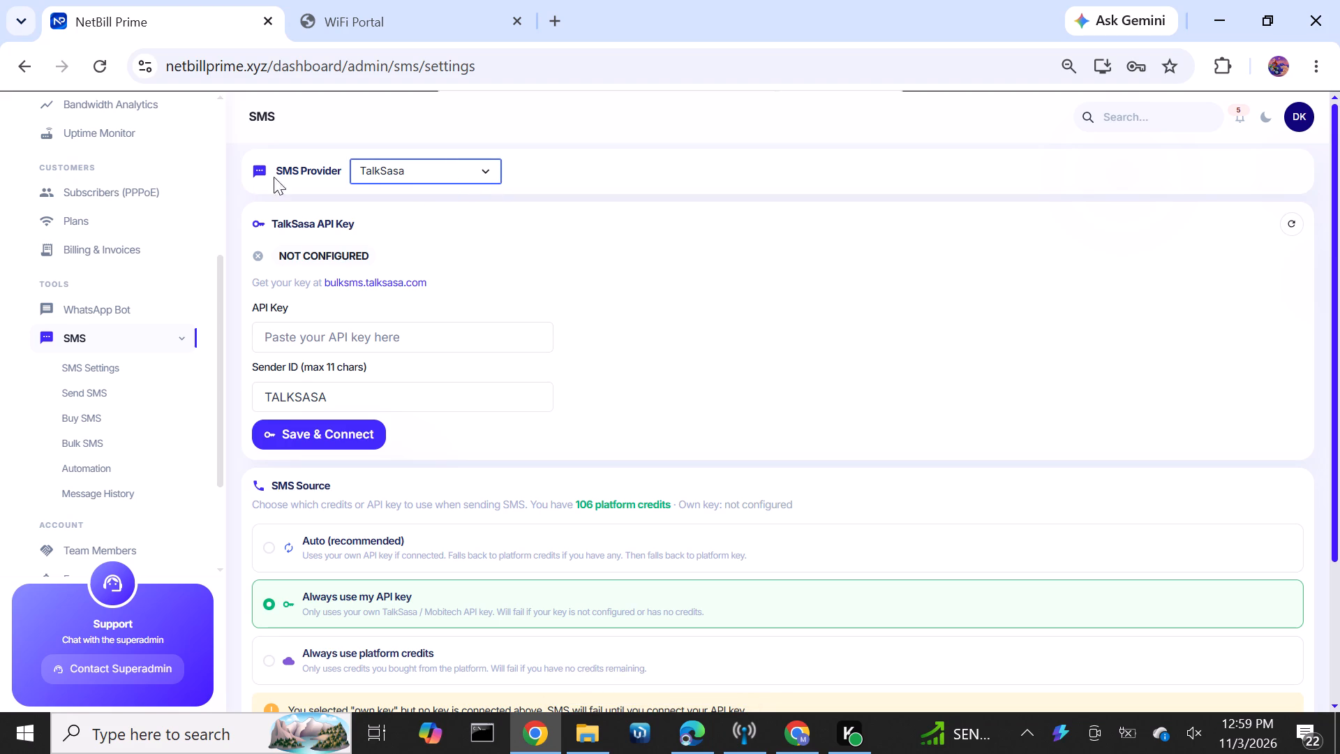
left_click(405, 172)
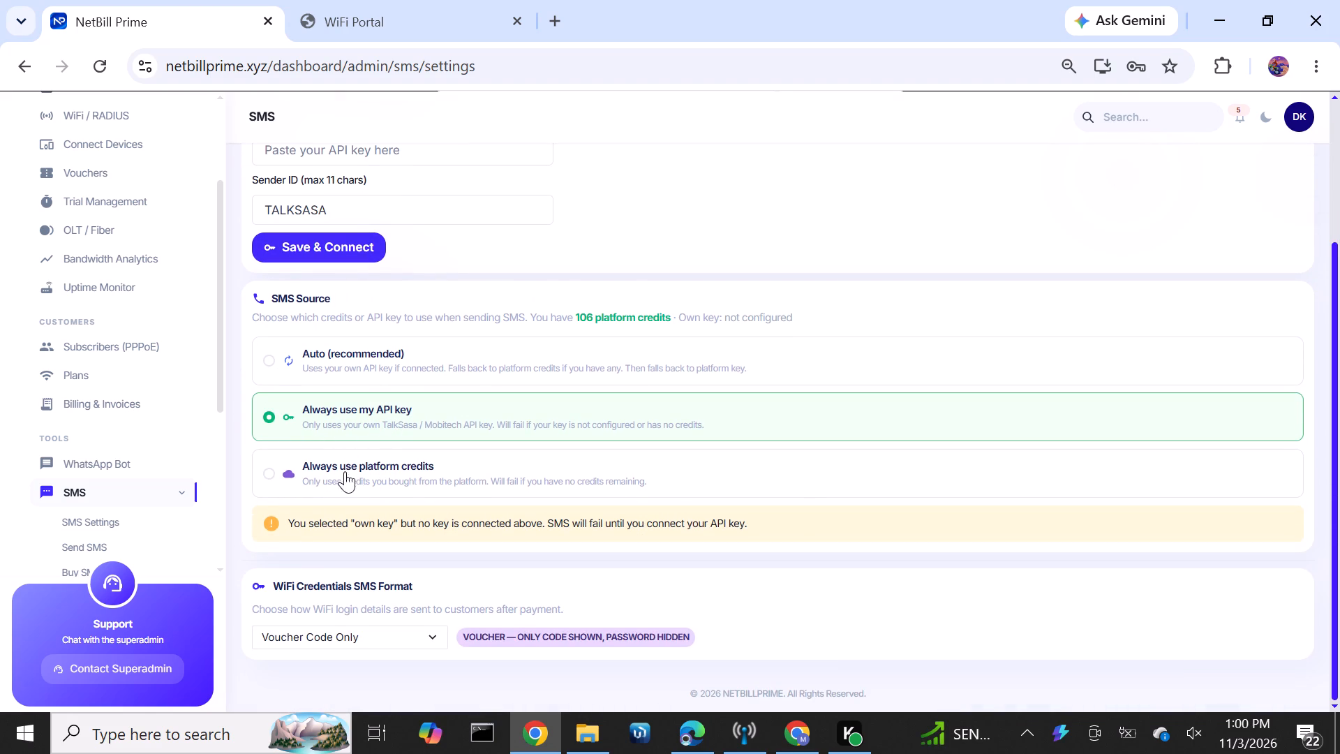
Set the SMS source to Always use platform credits.
left_click(277, 475)
scroll(518, 507, "down", 1)
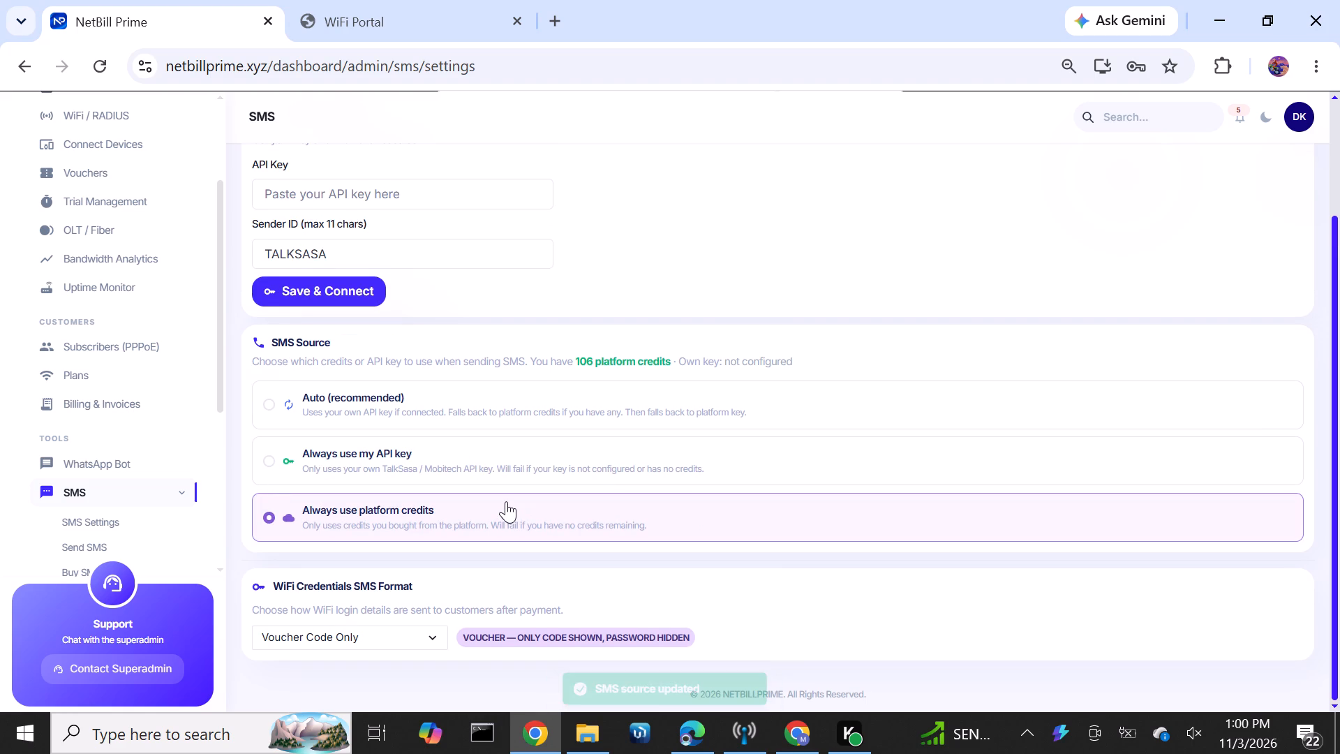
scroll(506, 501, "down", 2)
scroll(398, 521, "down", 1)
Open the Bulk SMS page and examine its filters and contact list.
scroll(92, 353, "down", 4)
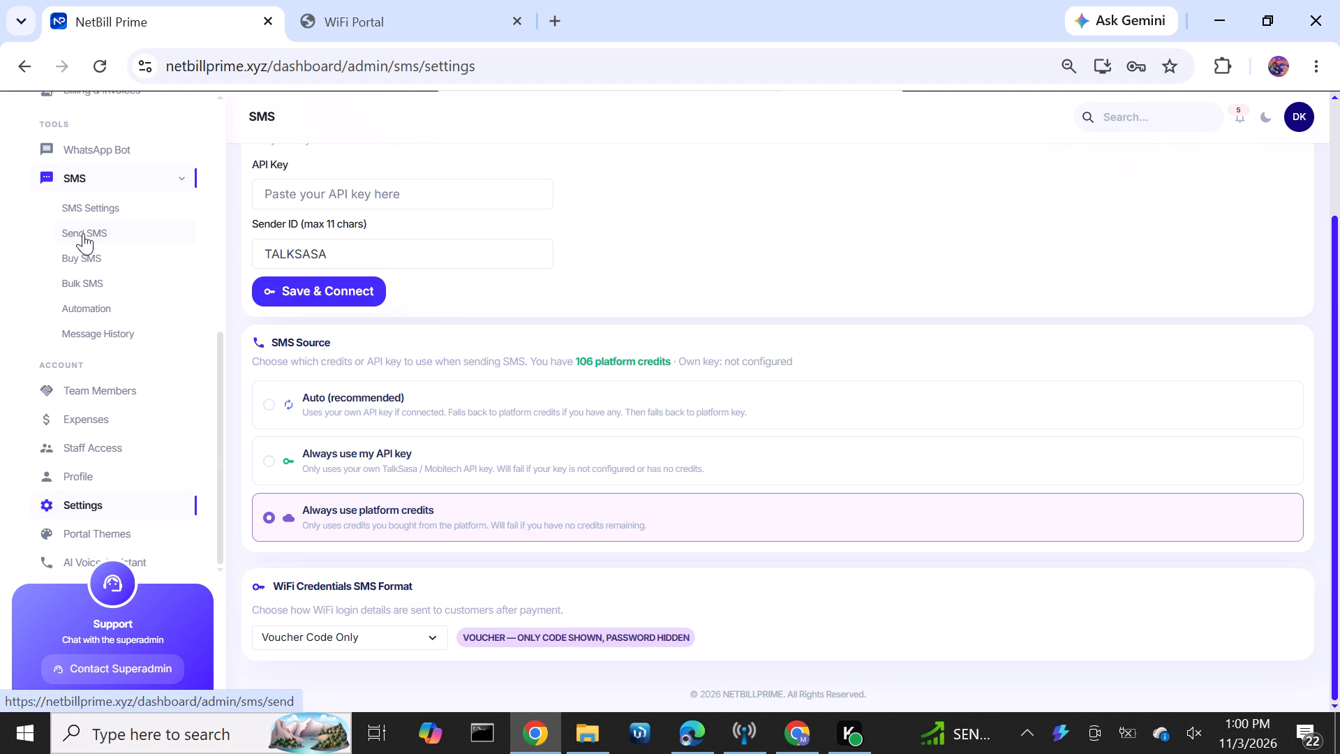
left_click(78, 258)
left_click(84, 284)
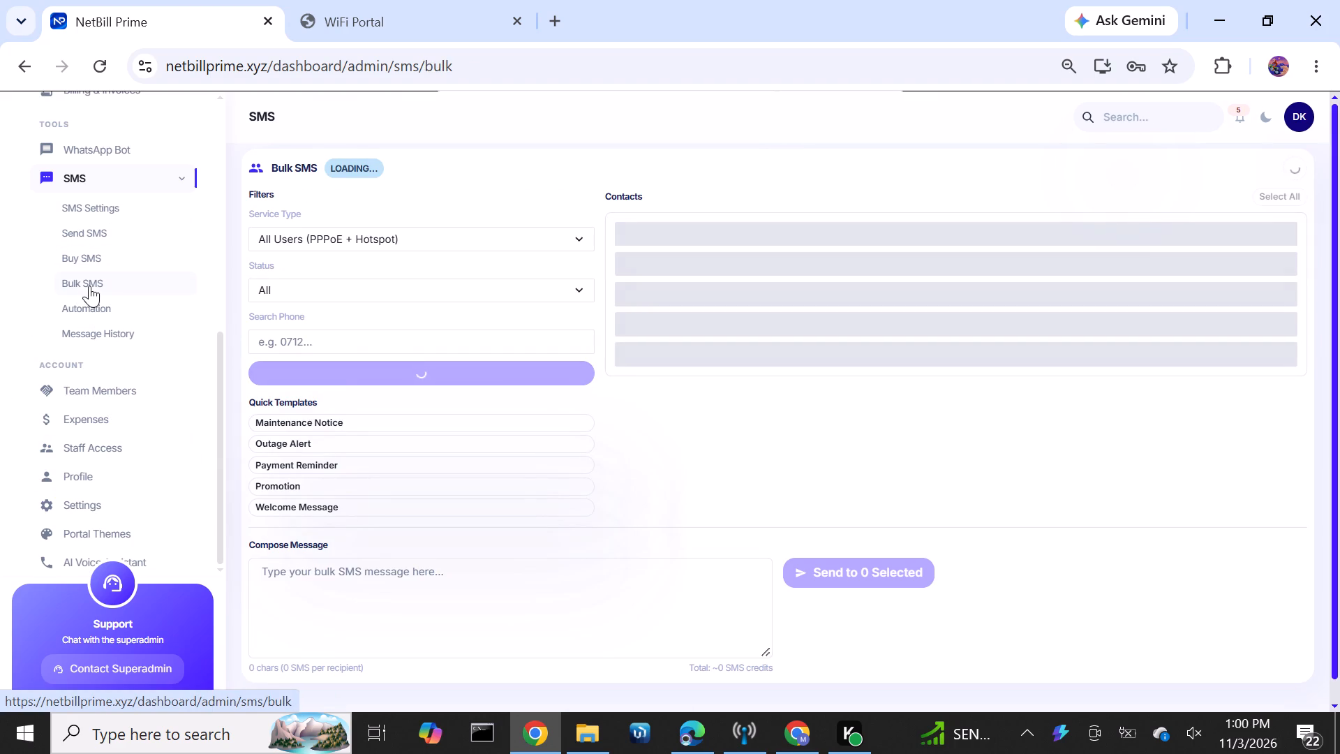
left_click(88, 282)
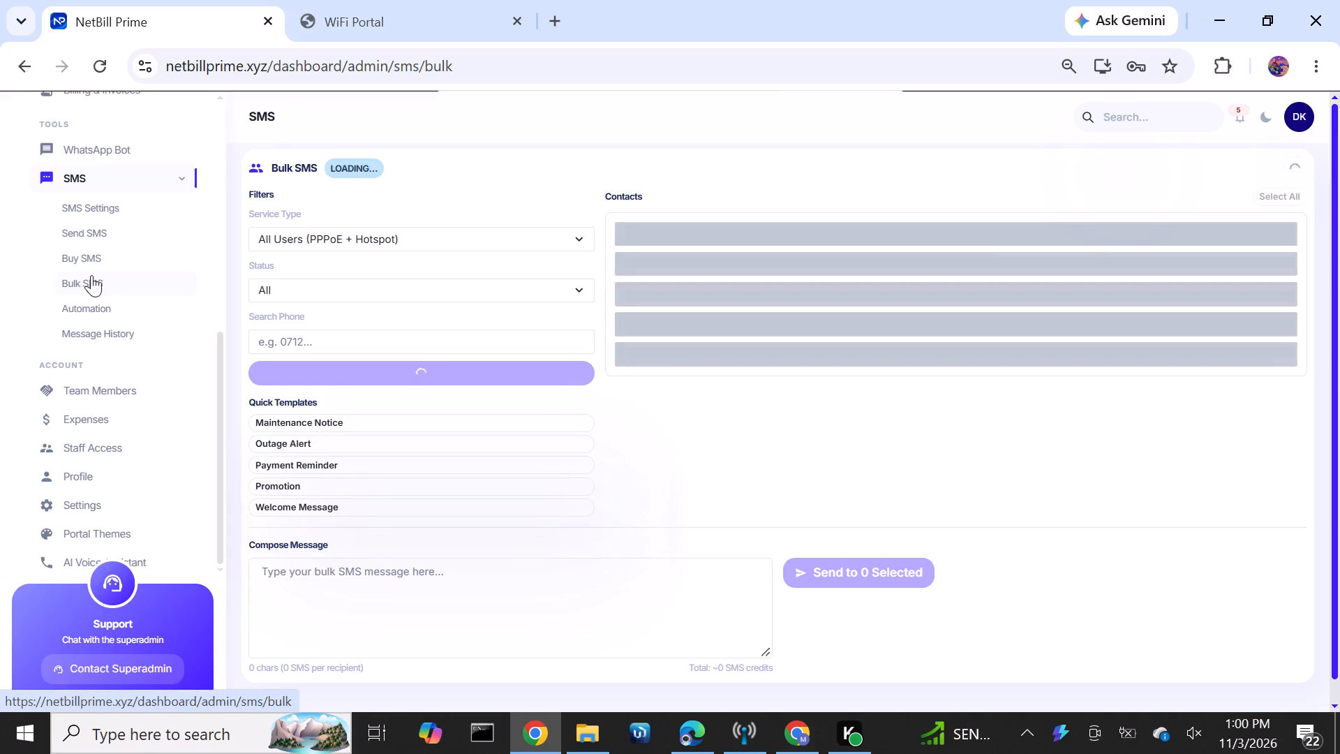
left_click(94, 275)
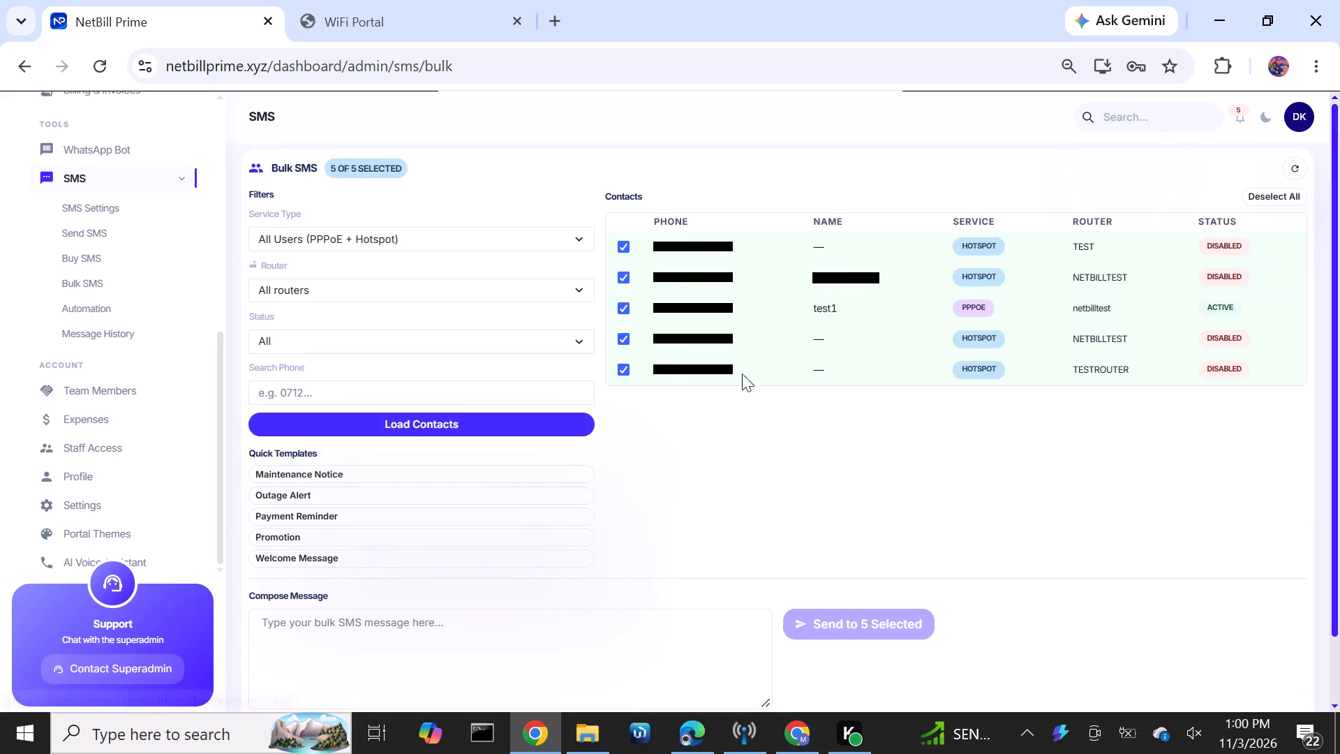
scroll(755, 321, "up", 3)
scroll(776, 336, "down", 2)
scroll(776, 336, "up", 2)
scroll(87, 279, "up", 2)
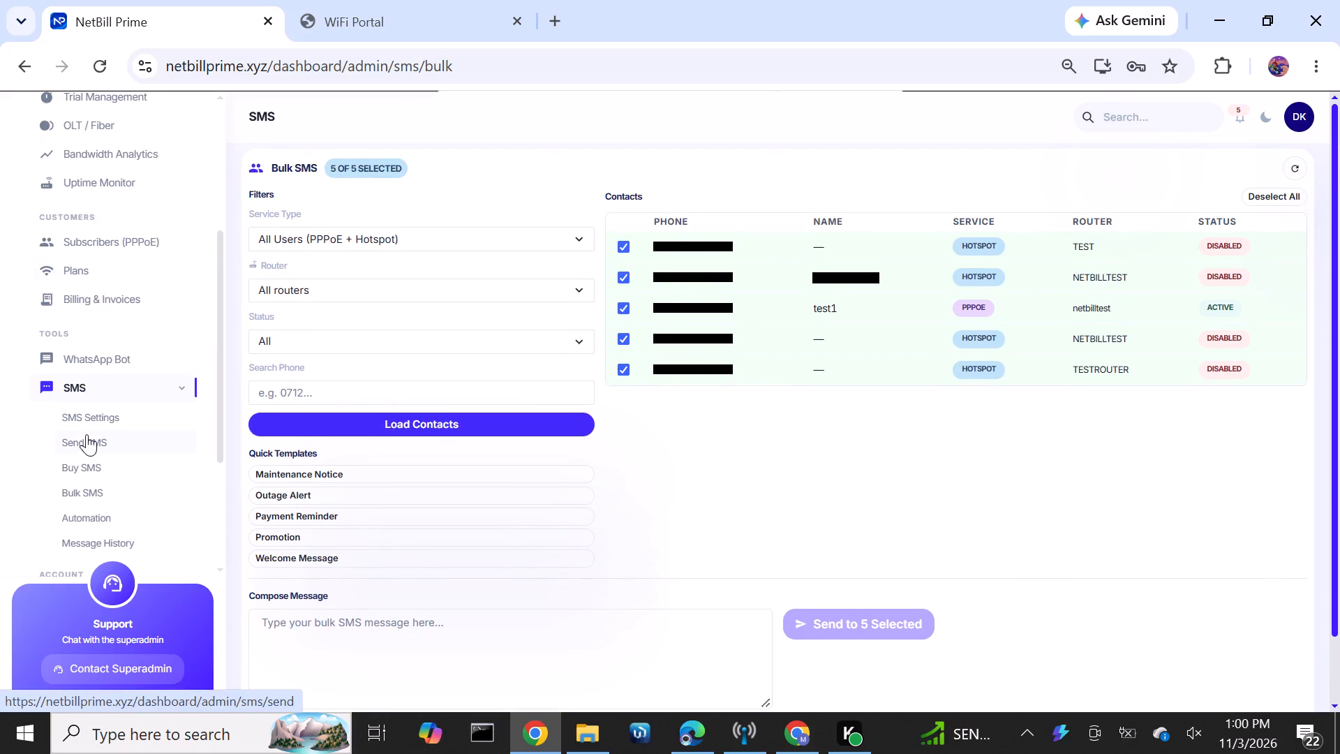
View the Buy SMS and Send SMS pages, and return to Bulk SMS to examine its quick templates and message composer.
scroll(87, 434, "down", 1)
left_click(85, 364)
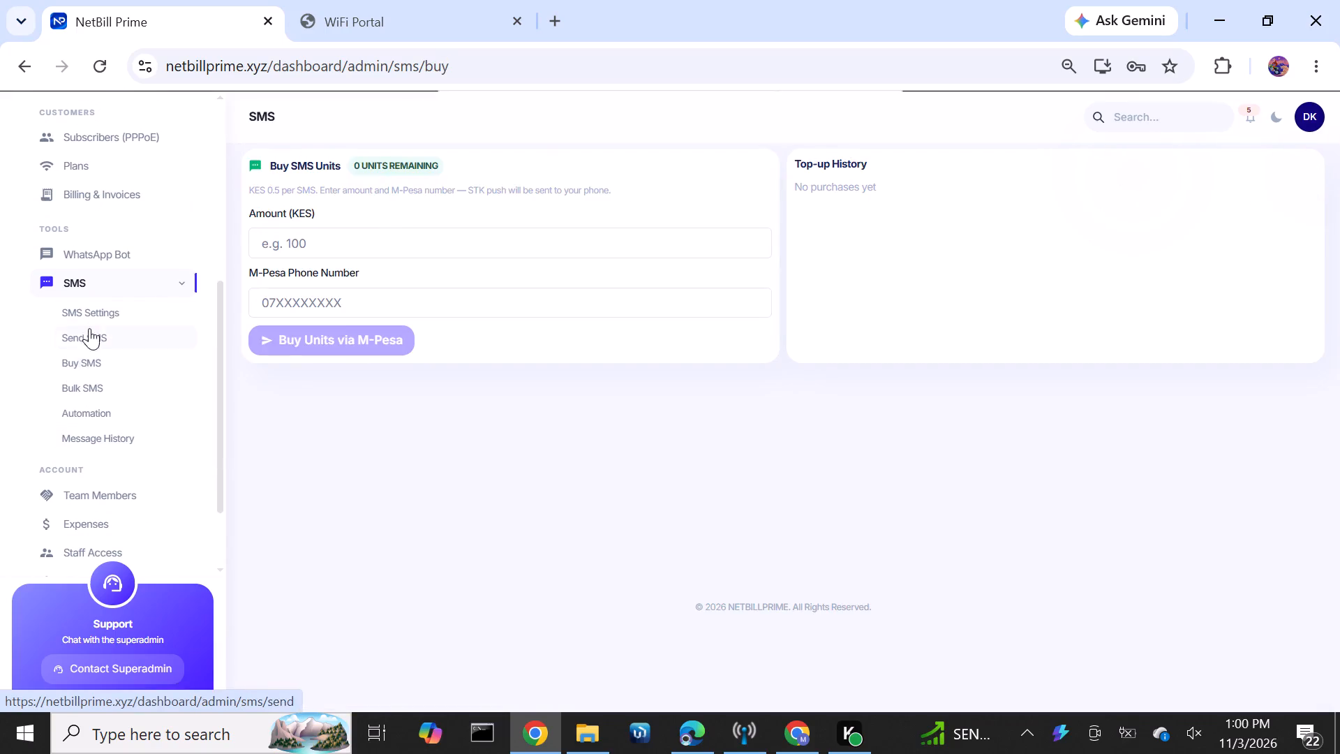
left_click(89, 328)
left_click(93, 336)
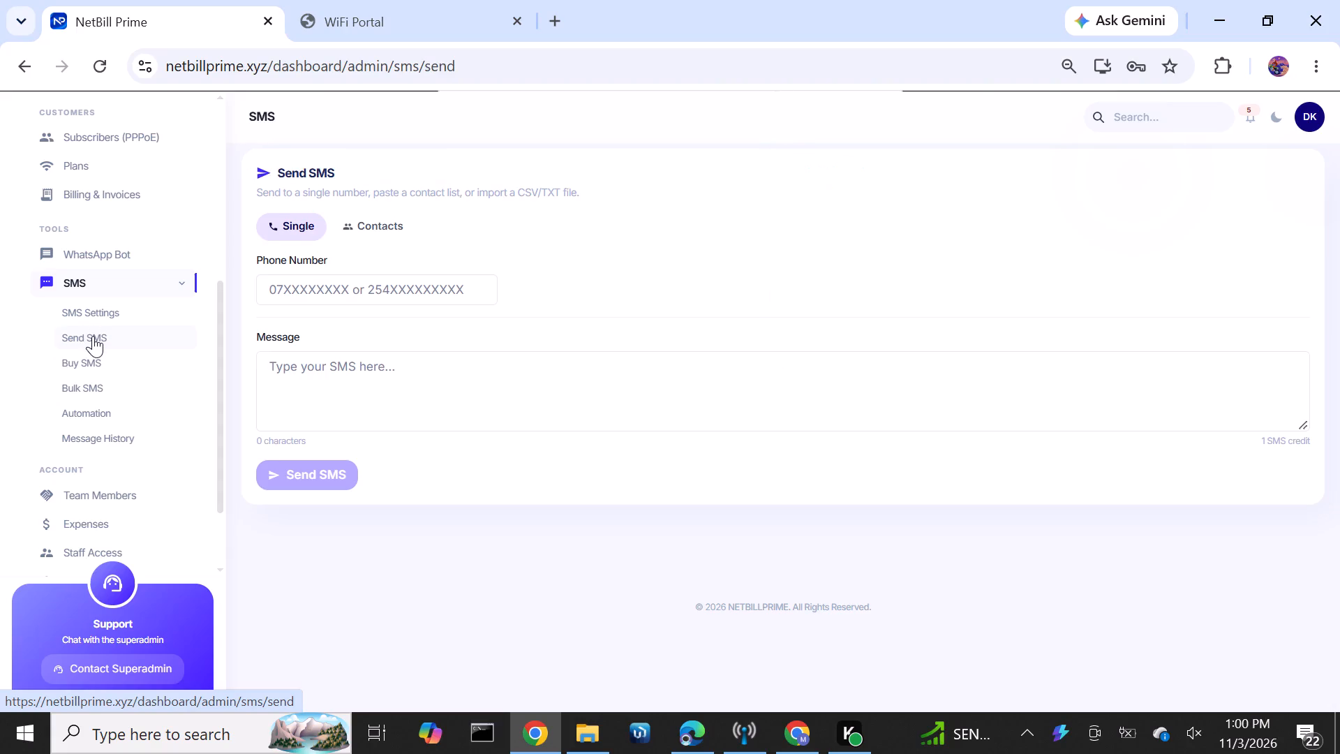
left_click(84, 385)
left_click(82, 362)
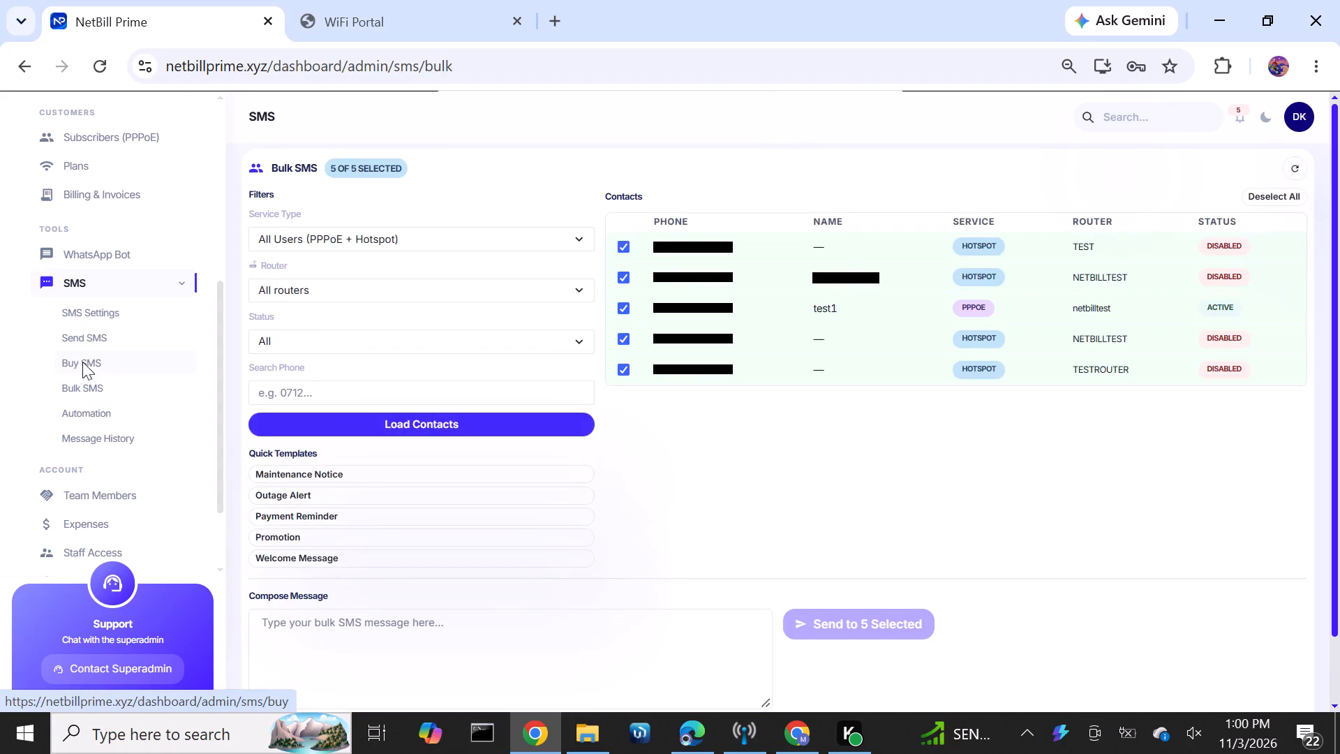
left_click(77, 392)
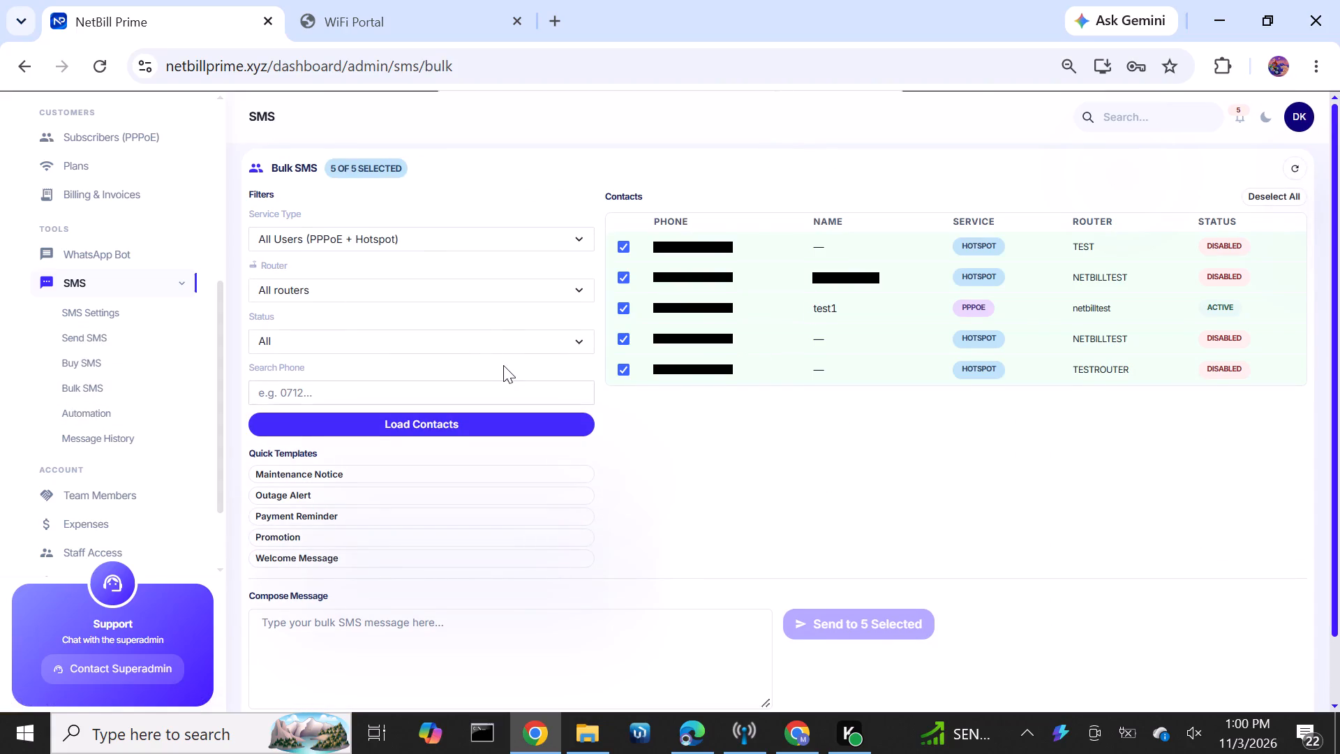
scroll(503, 368, "down", 3)
left_click(306, 553)
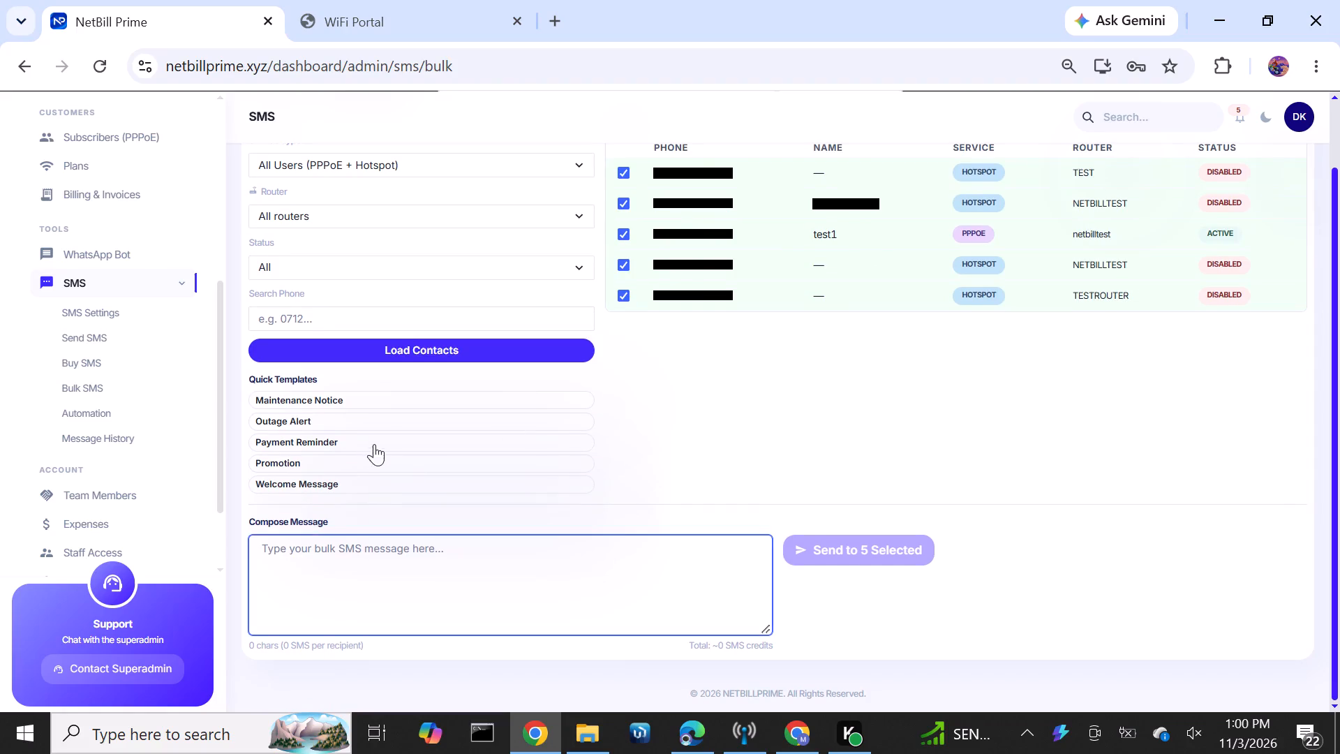
Examine the bulk SMS message composer and contact list, toggling the first contact's selection off and back on.
left_click(296, 547)
left_click_drag(276, 556, 438, 561)
left_click_drag(438, 561, 439, 561)
scroll(496, 385, "up", 3)
scroll(634, 250, "up", 1)
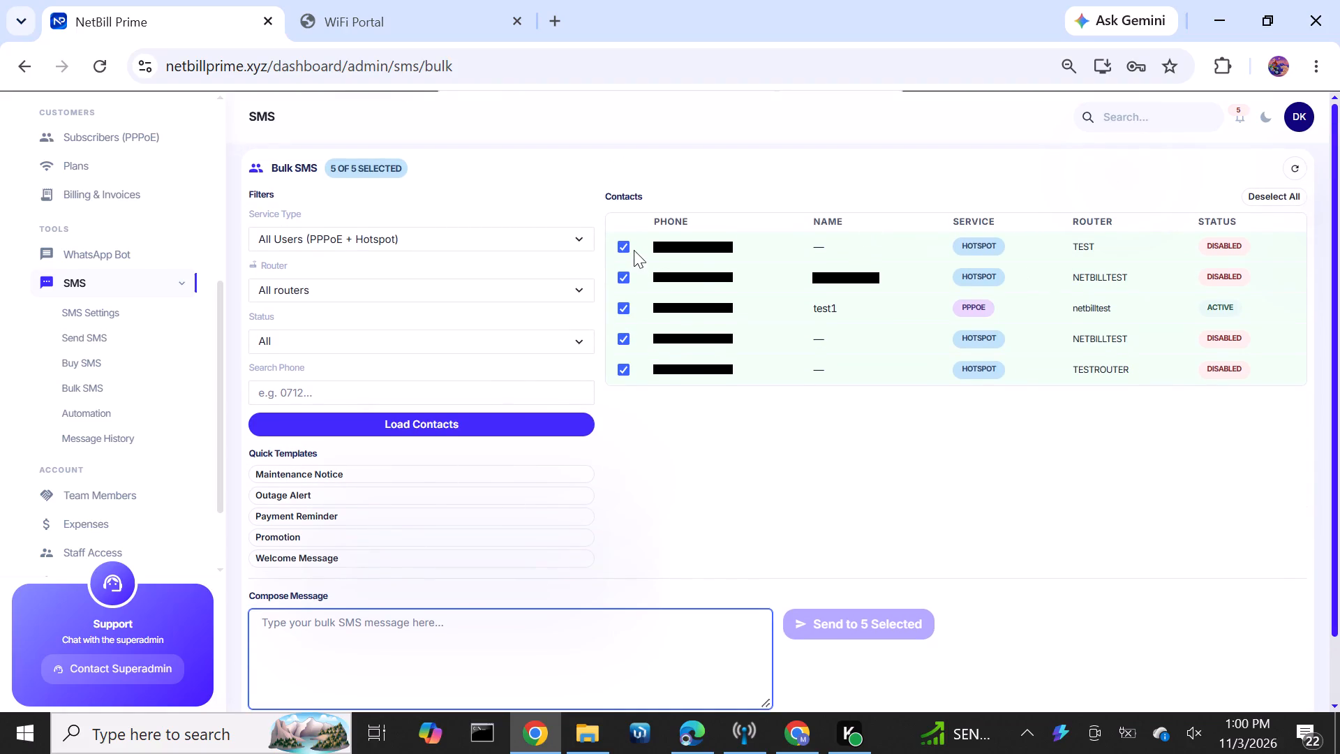
scroll(634, 250, "up", 1)
left_click(621, 247)
left_click(625, 246)
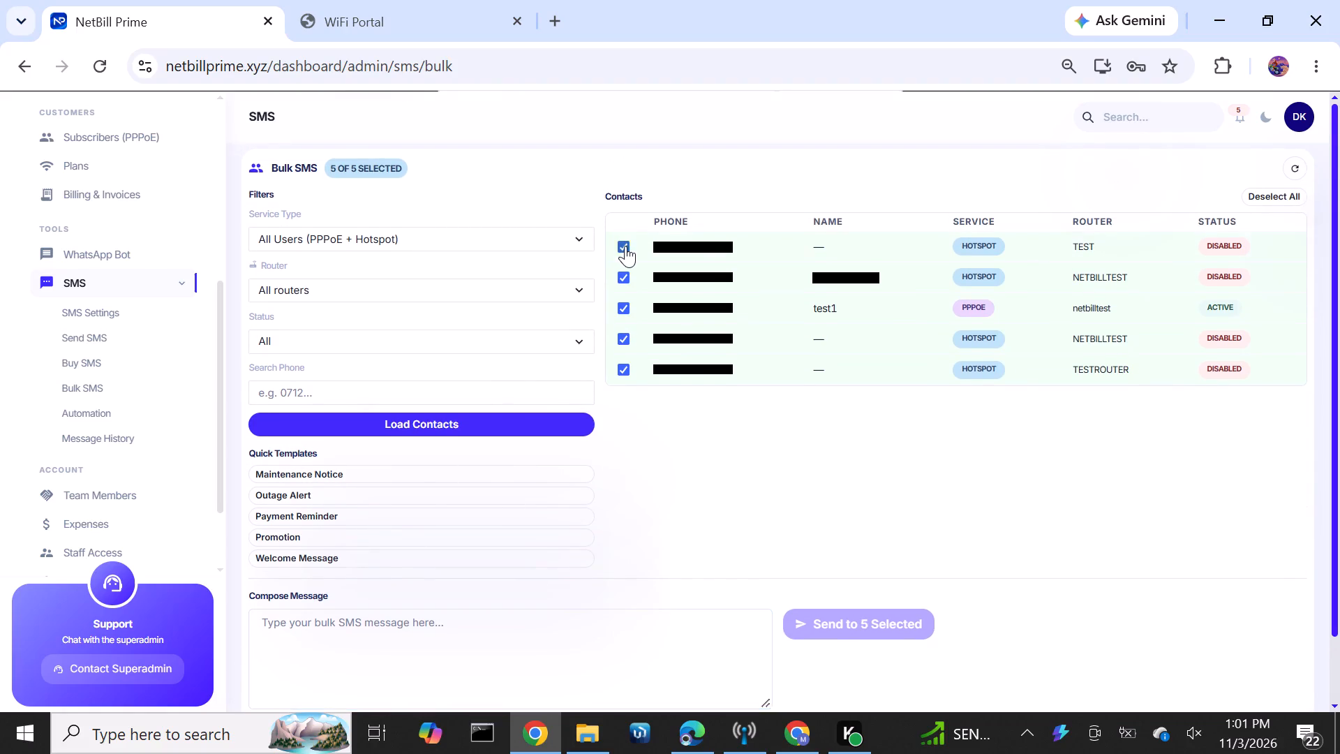
scroll(692, 605, "down", 2)
scroll(1022, 545, "down", 3)
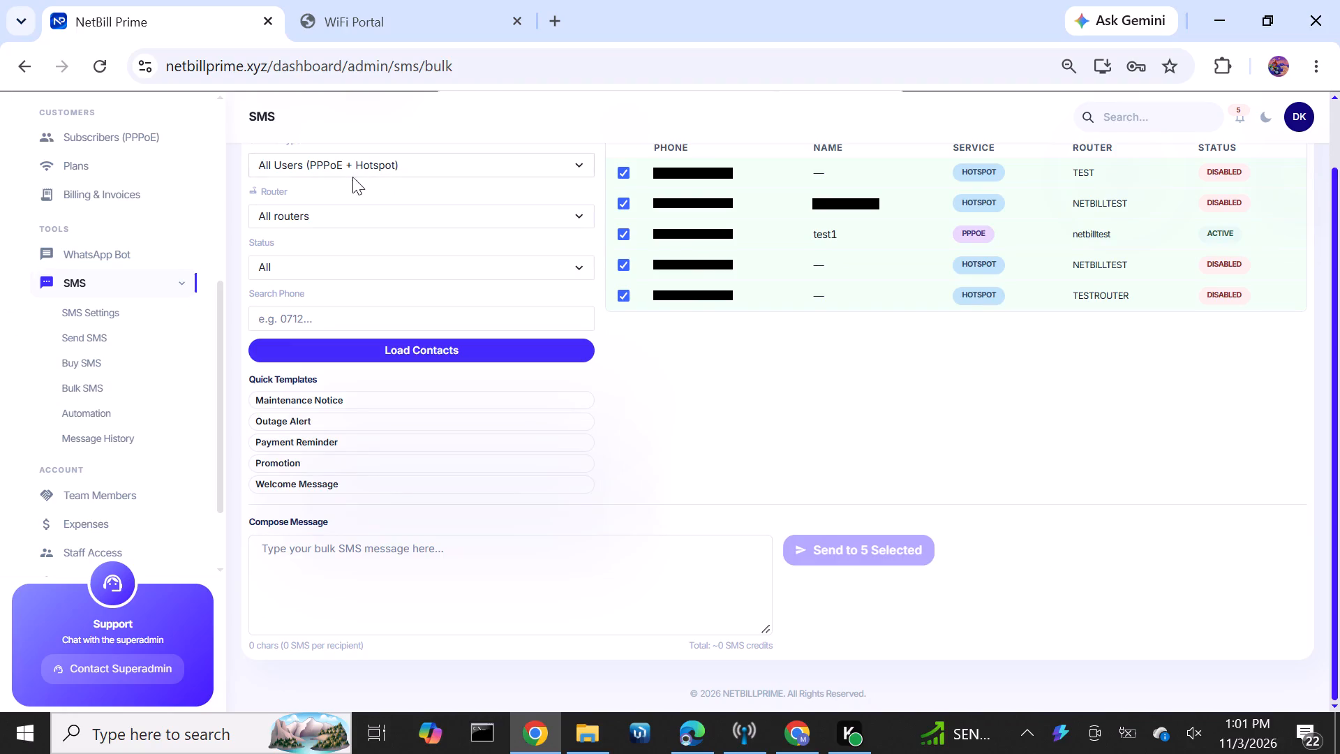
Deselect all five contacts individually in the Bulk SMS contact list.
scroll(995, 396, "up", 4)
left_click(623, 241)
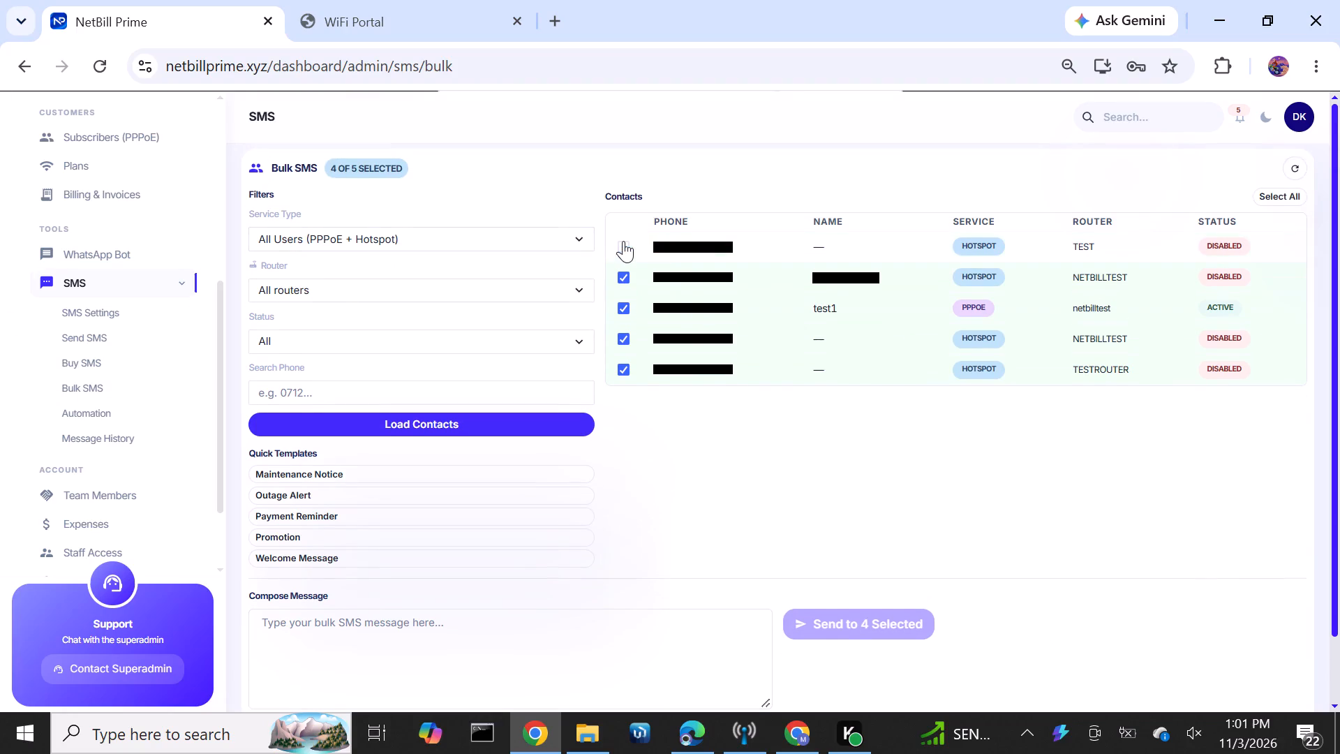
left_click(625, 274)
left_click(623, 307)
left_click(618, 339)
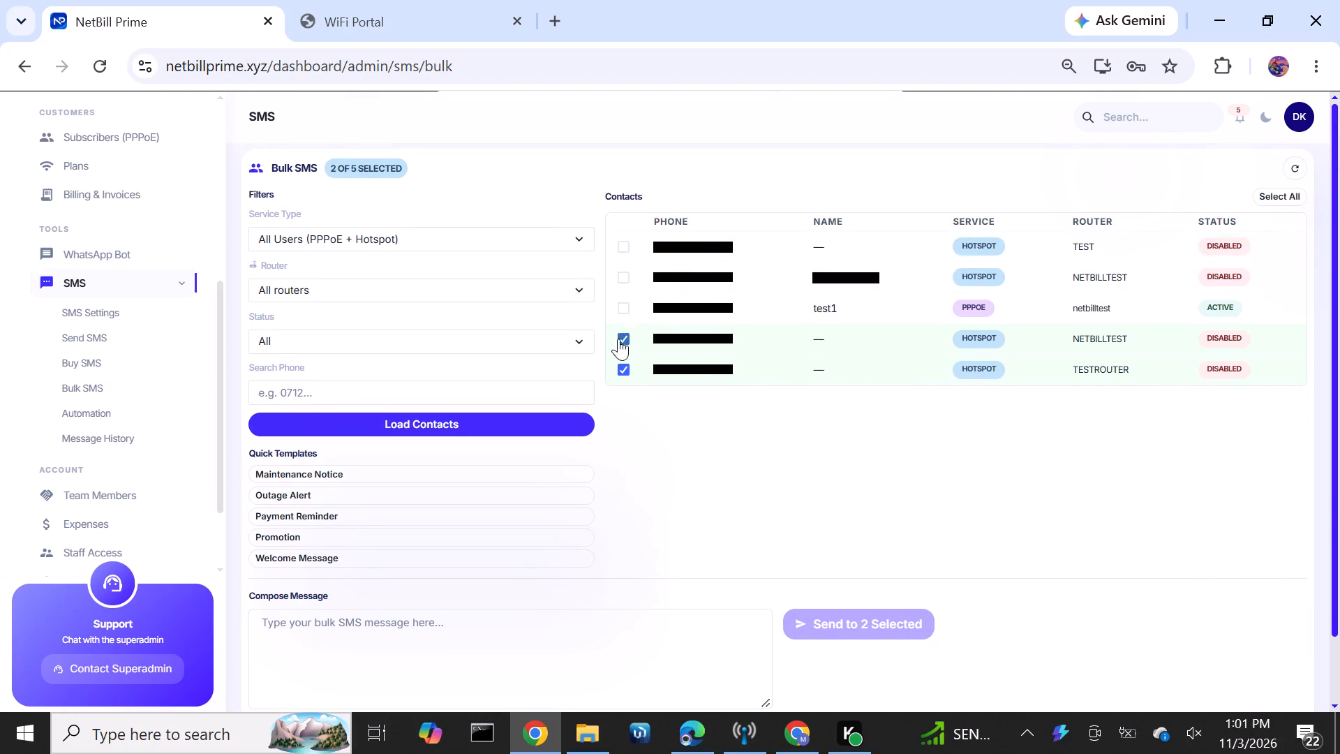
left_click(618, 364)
View the Service Type filter options for the bulk SMS contacts.
scroll(817, 266, "up", 3)
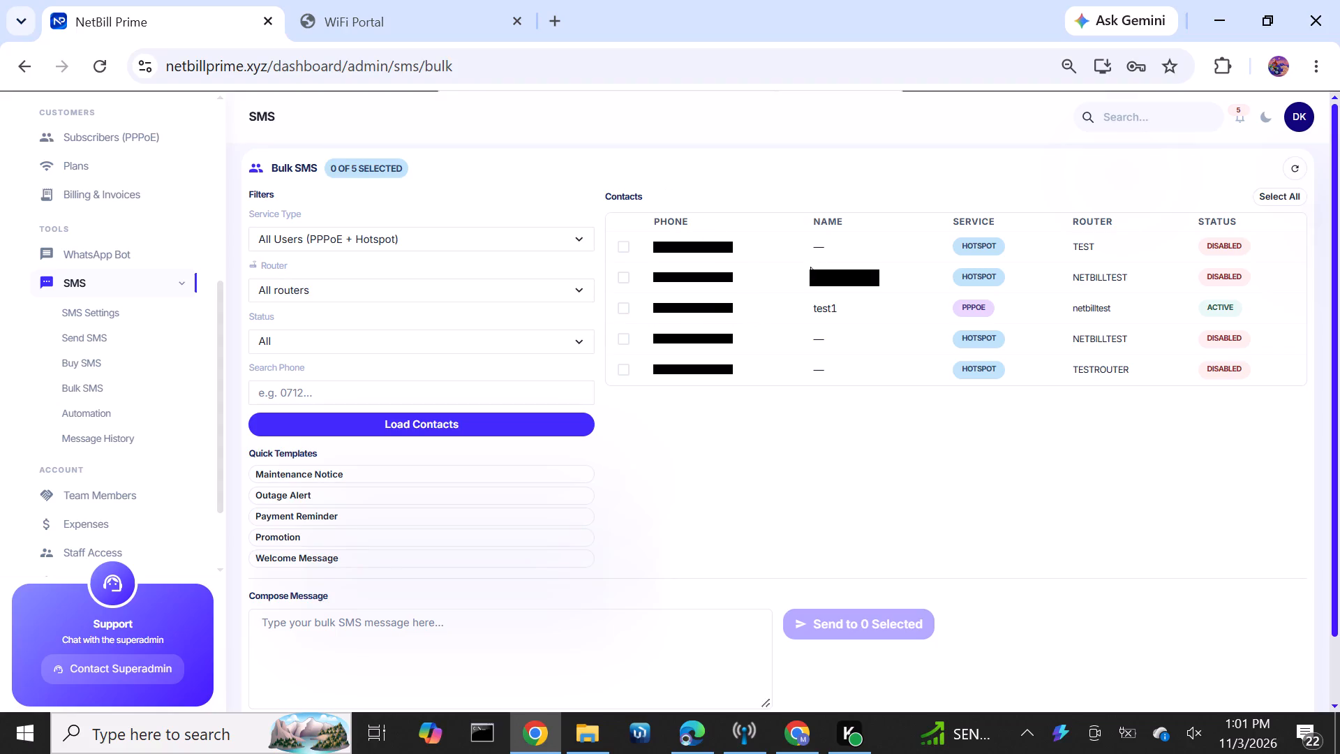
scroll(810, 267, "up", 2)
left_click(342, 228)
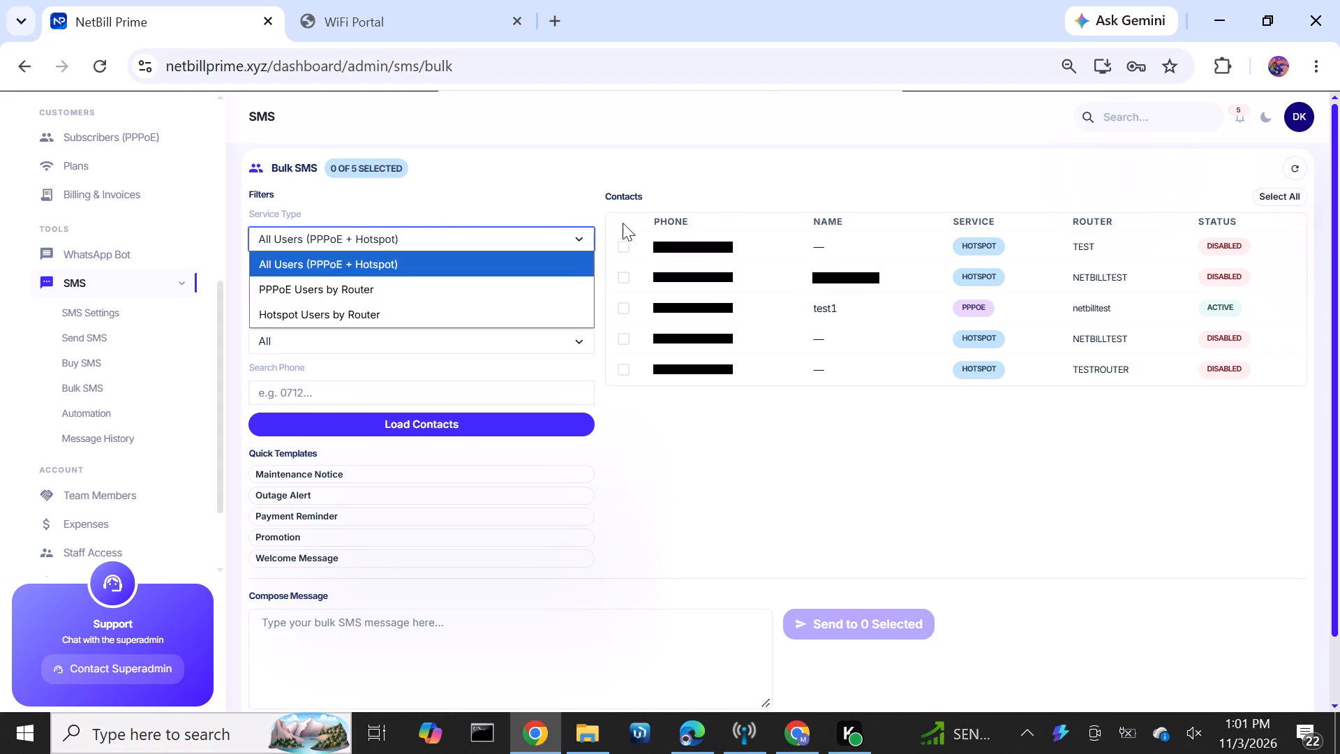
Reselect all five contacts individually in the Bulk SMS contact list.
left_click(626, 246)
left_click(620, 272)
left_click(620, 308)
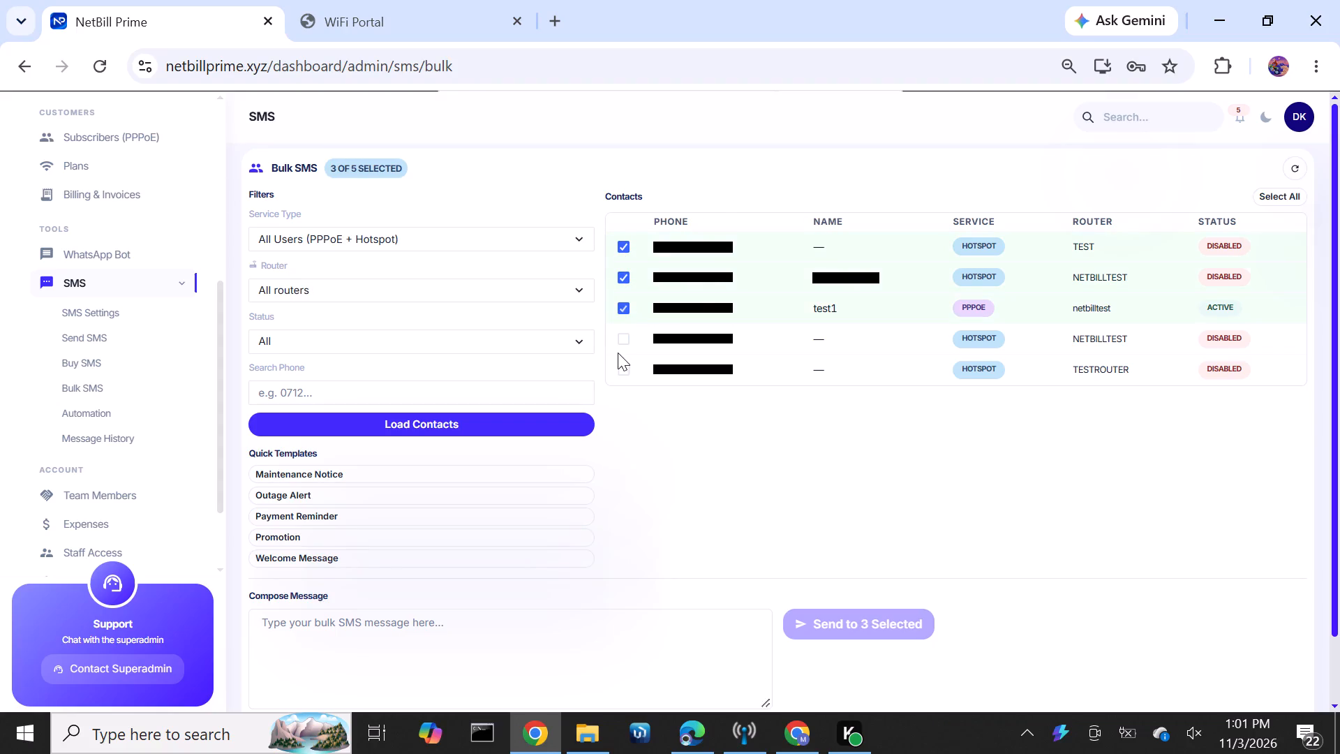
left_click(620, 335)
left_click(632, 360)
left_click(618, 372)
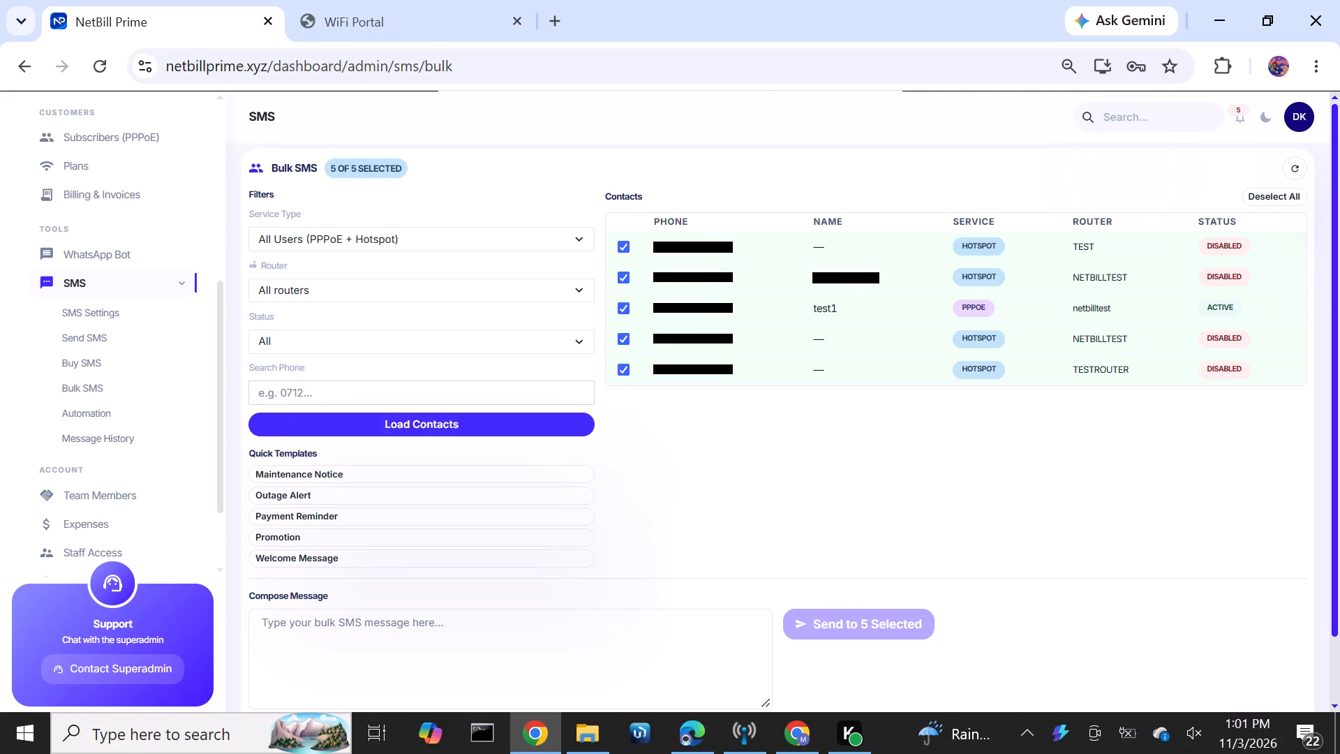
Load talksasa.com in the WiFi Portal browser tab.
left_click(373, 21)
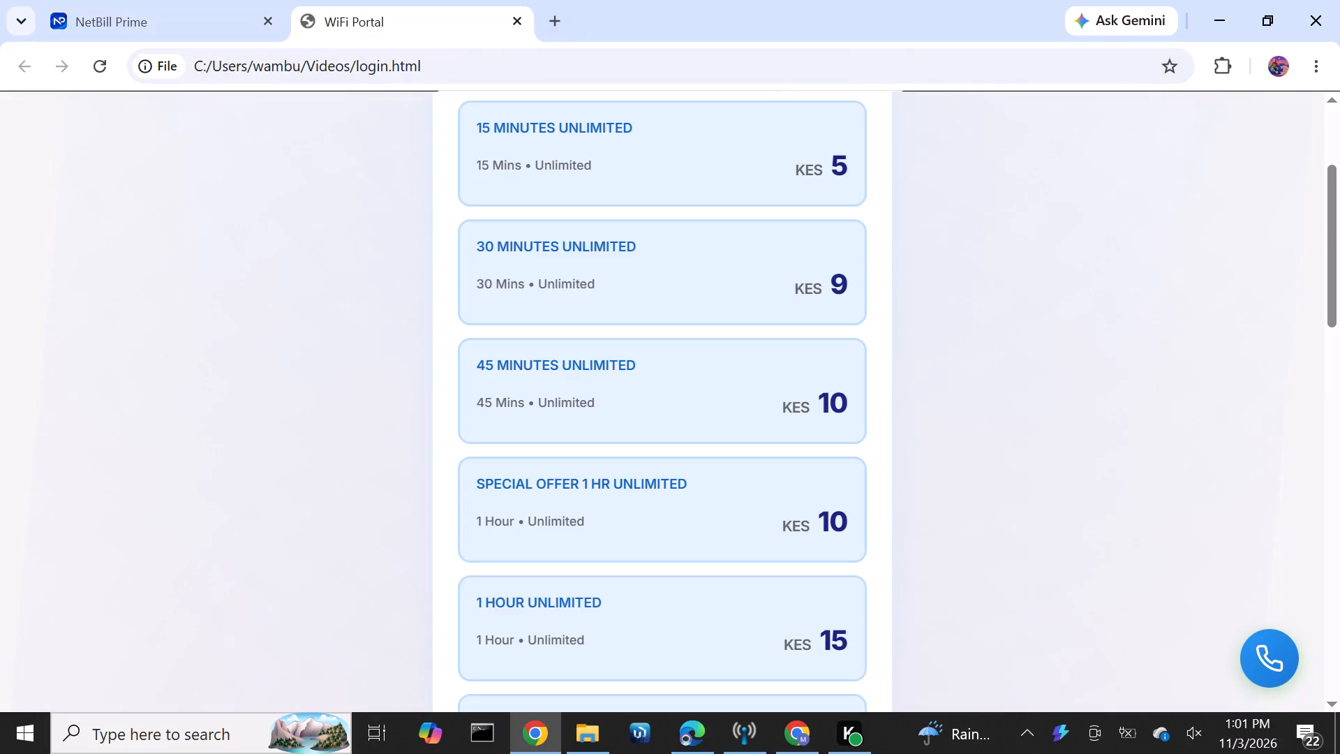
left_click(371, 57)
type("ta")
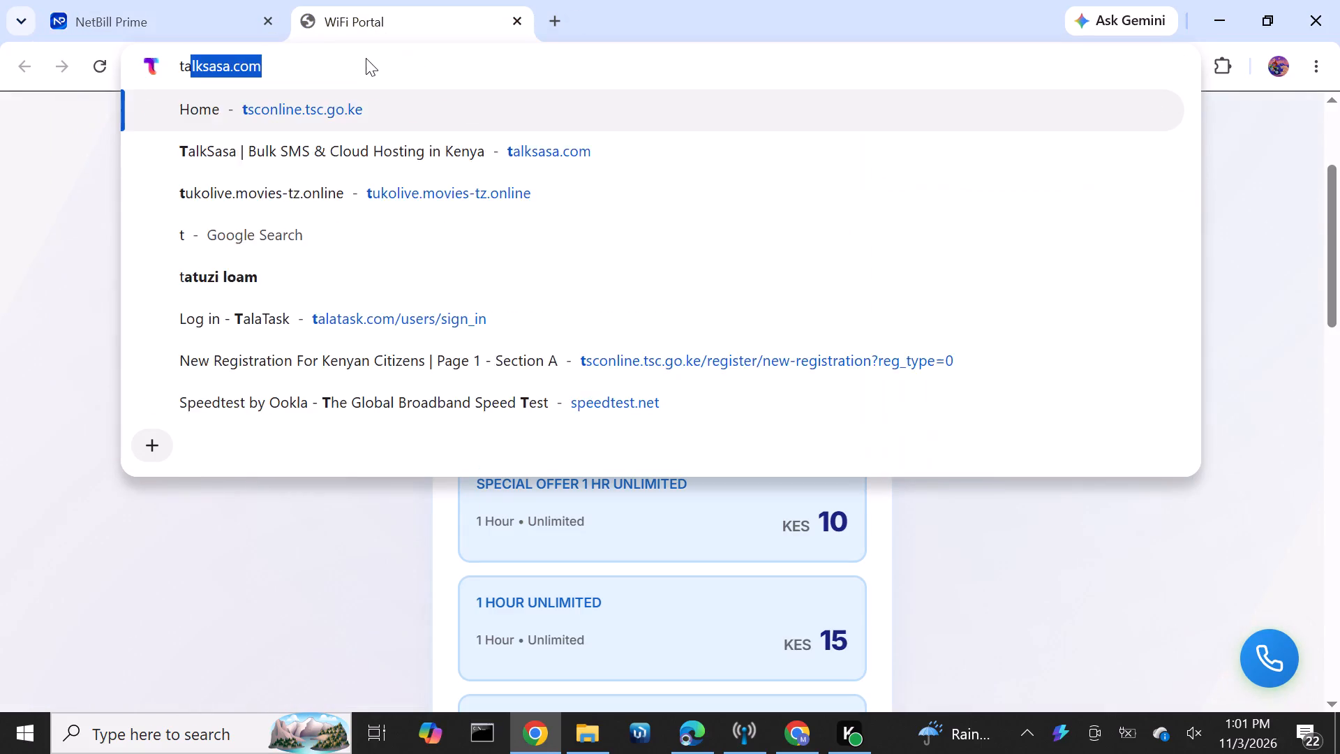
key("Return")
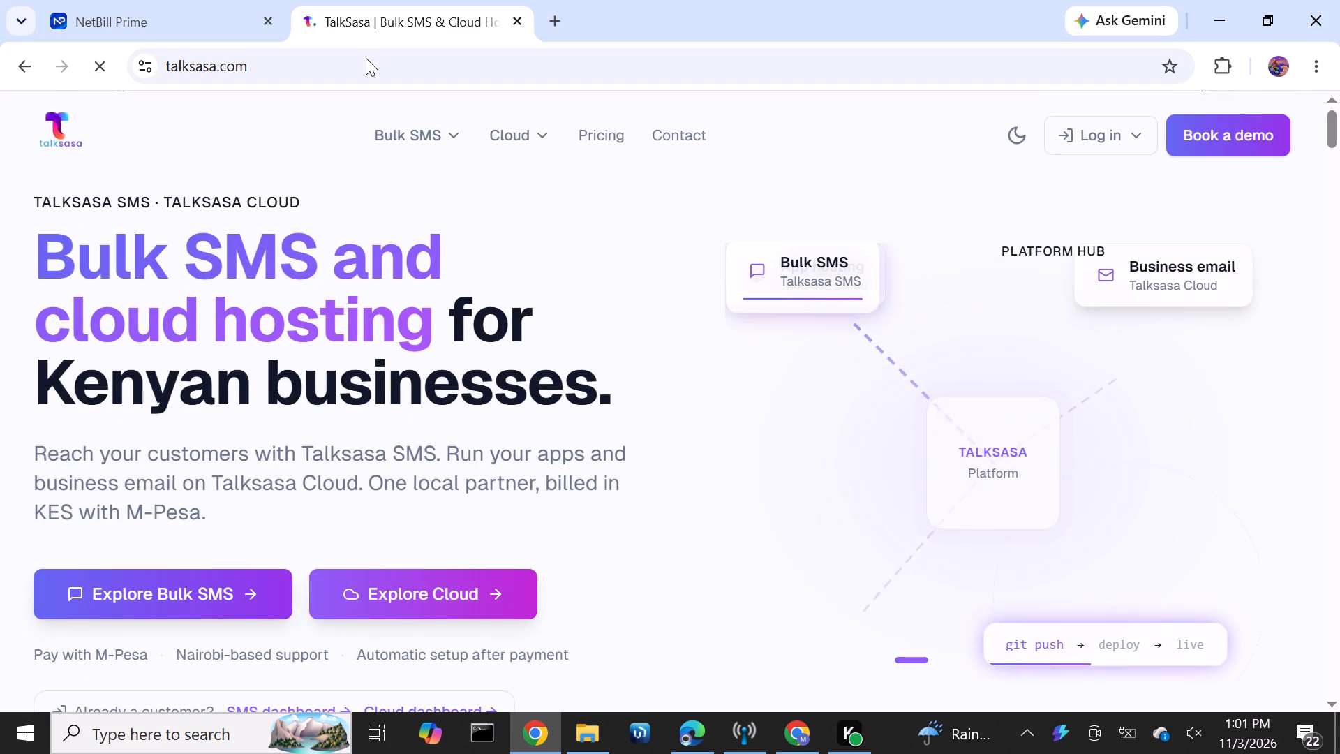
Open the TalkSasa login choices to reach the Talksasa SMS dashboard.
left_click(1109, 142)
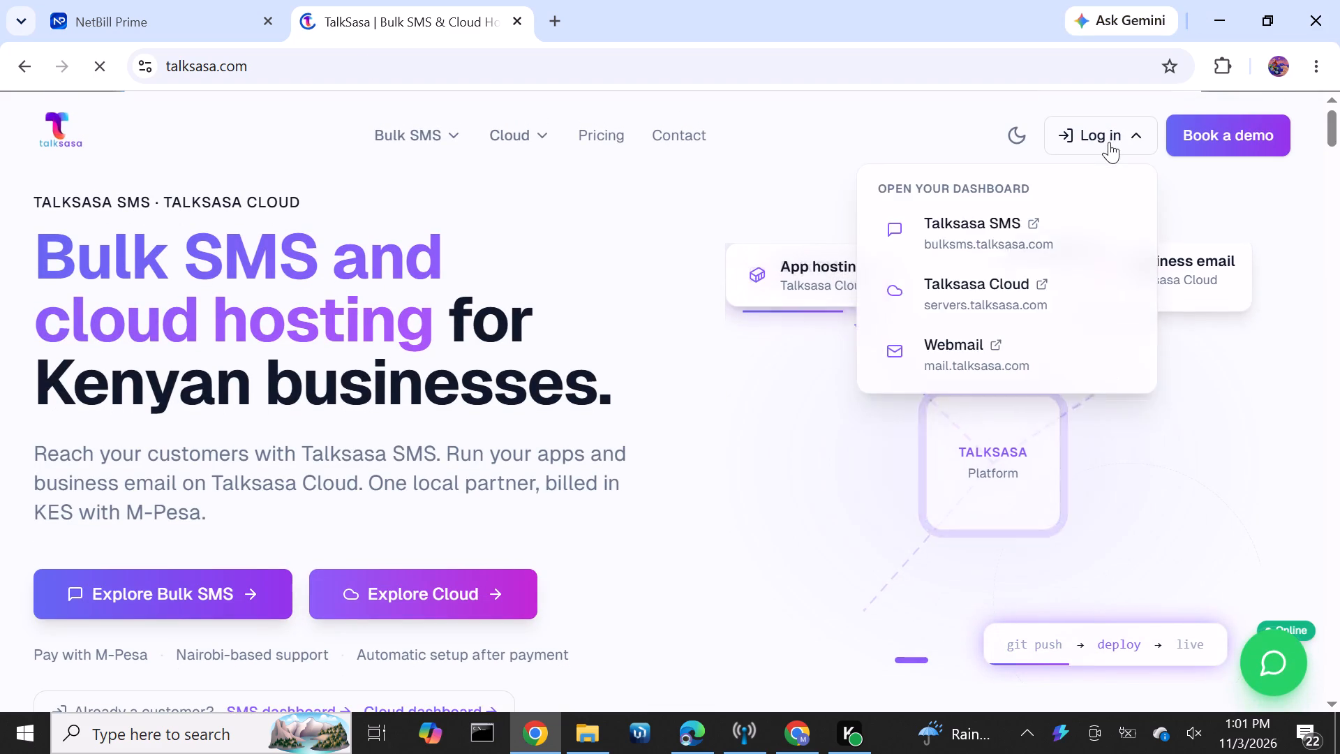
left_click(1118, 133)
left_click(1102, 138)
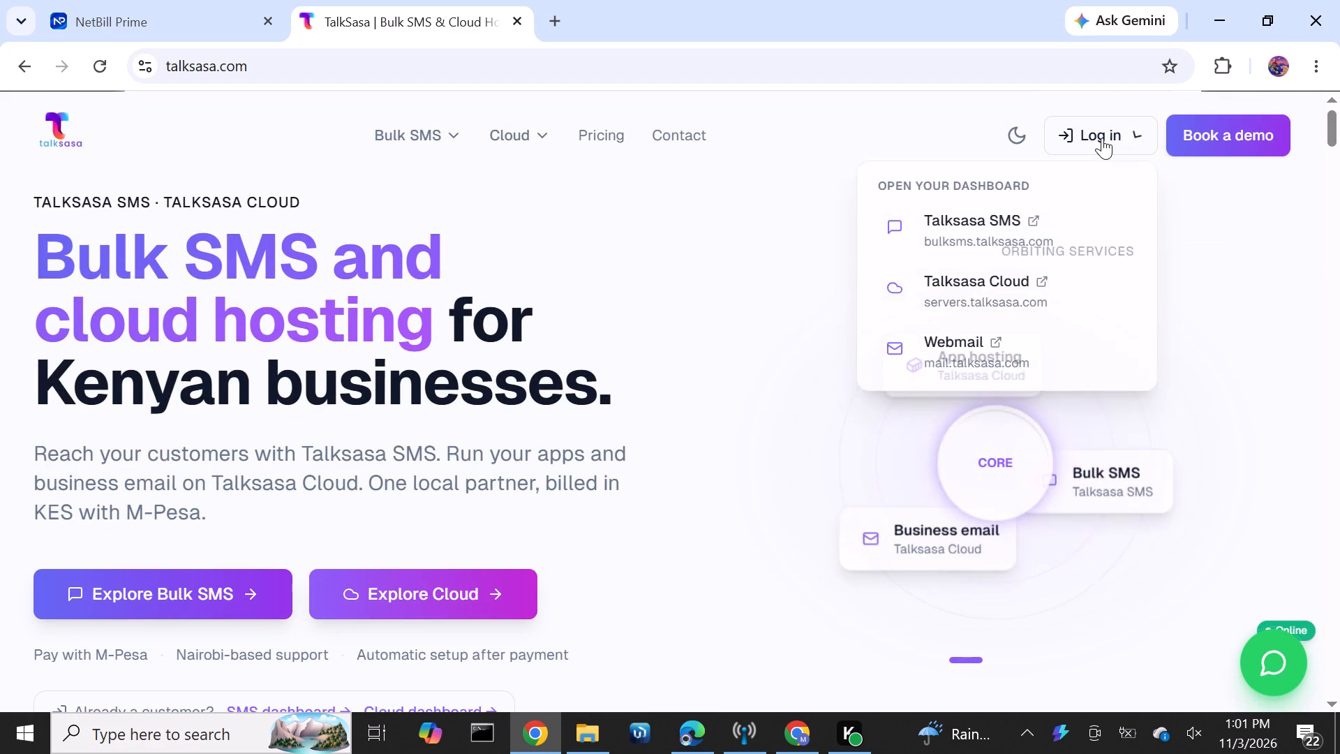
left_click(1102, 138)
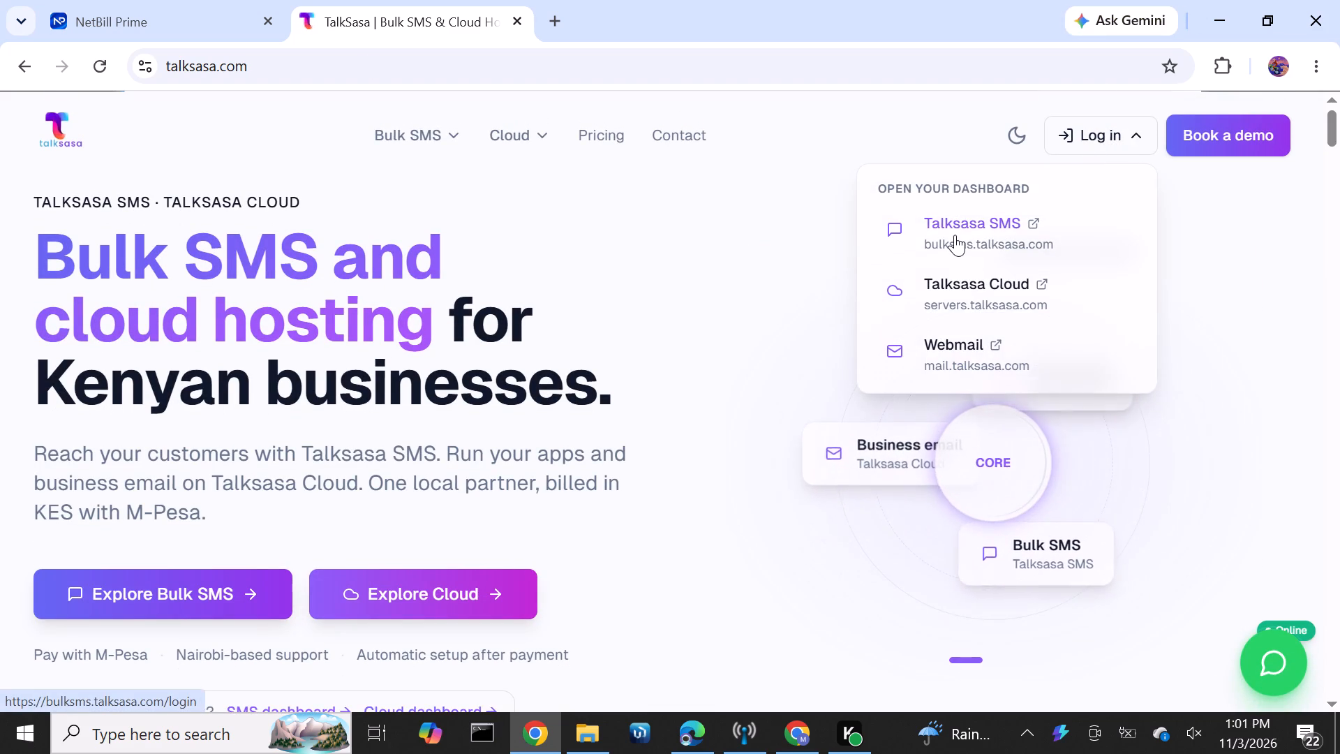
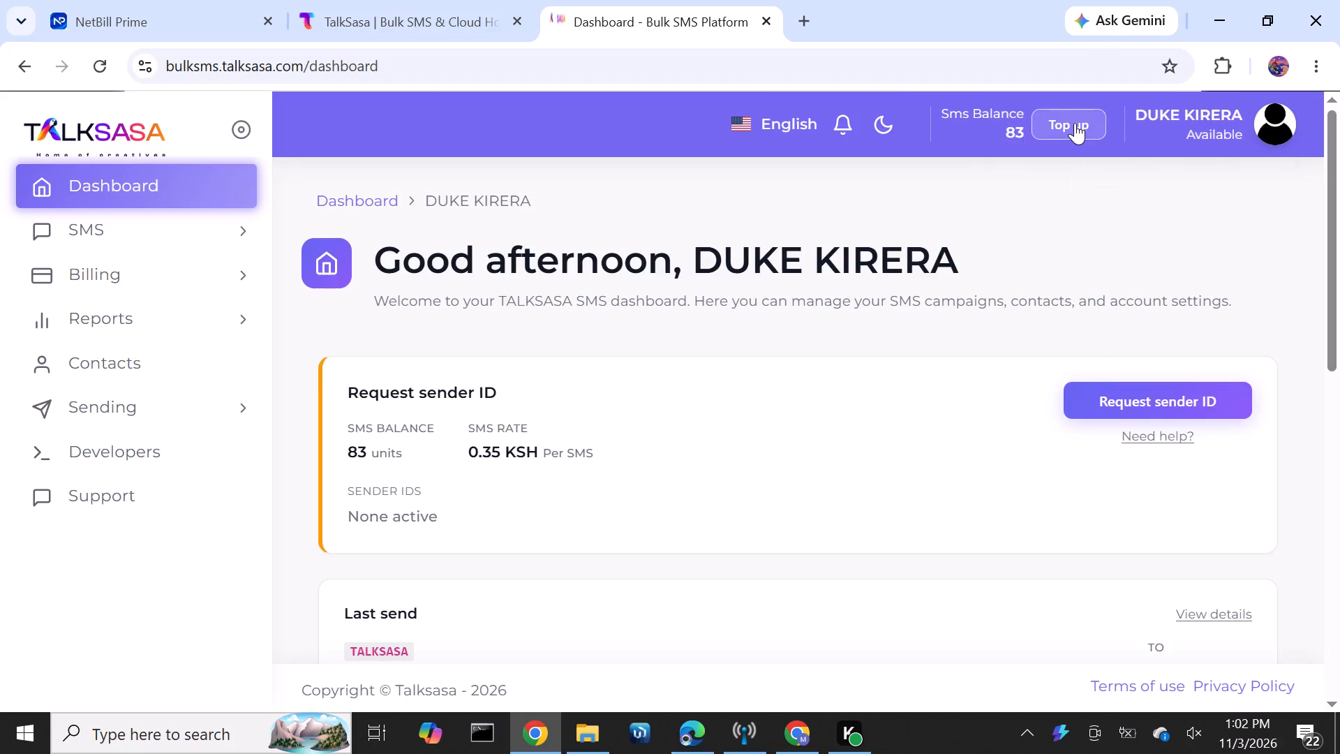
Open the SMS Top up page and fill the M-Pesa phone field with the saved number.
left_click(1075, 123)
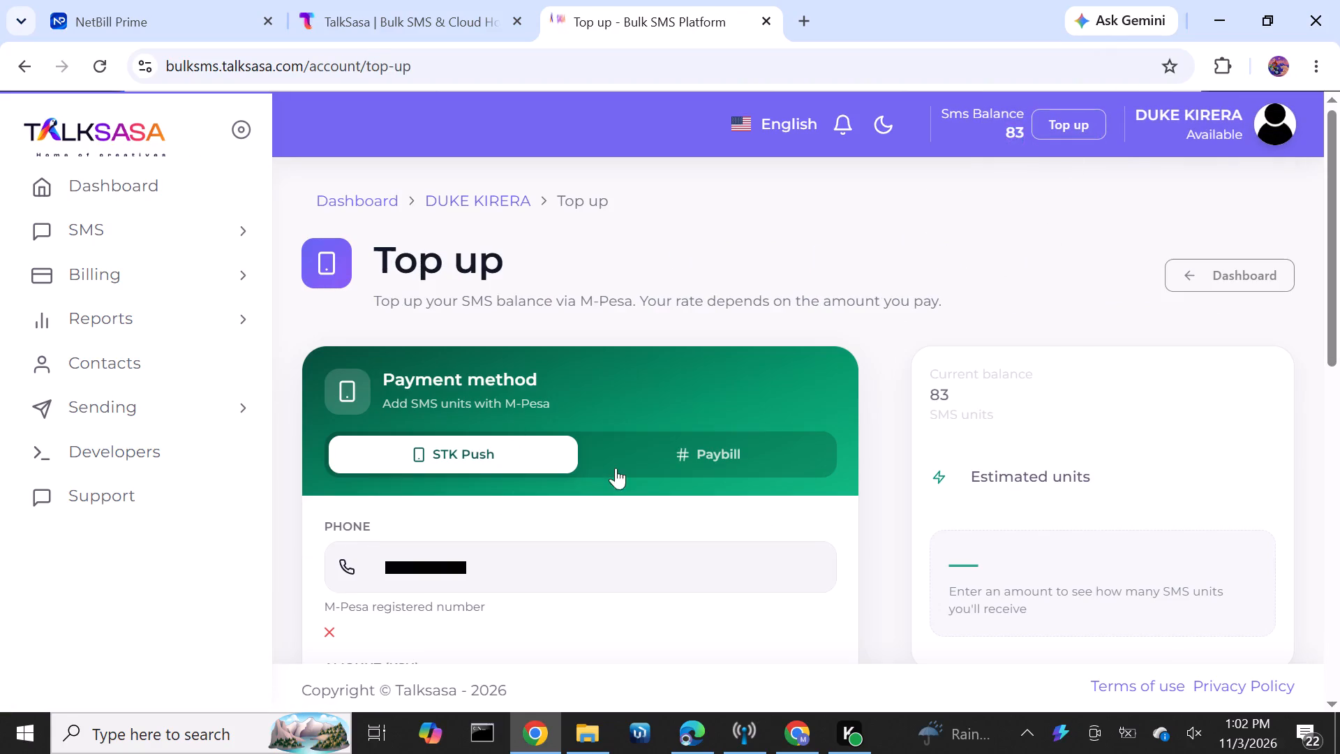
scroll(649, 443, "down", 2)
left_click(463, 366)
left_click(558, 420)
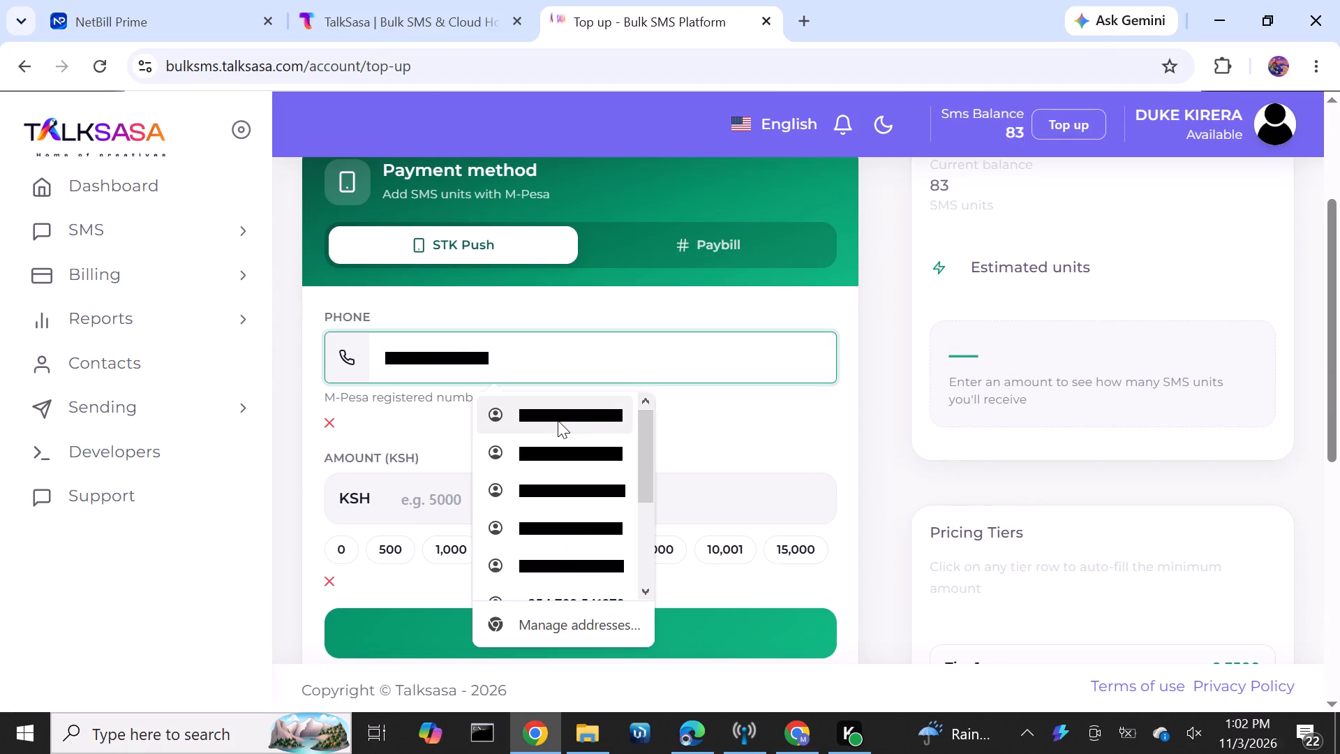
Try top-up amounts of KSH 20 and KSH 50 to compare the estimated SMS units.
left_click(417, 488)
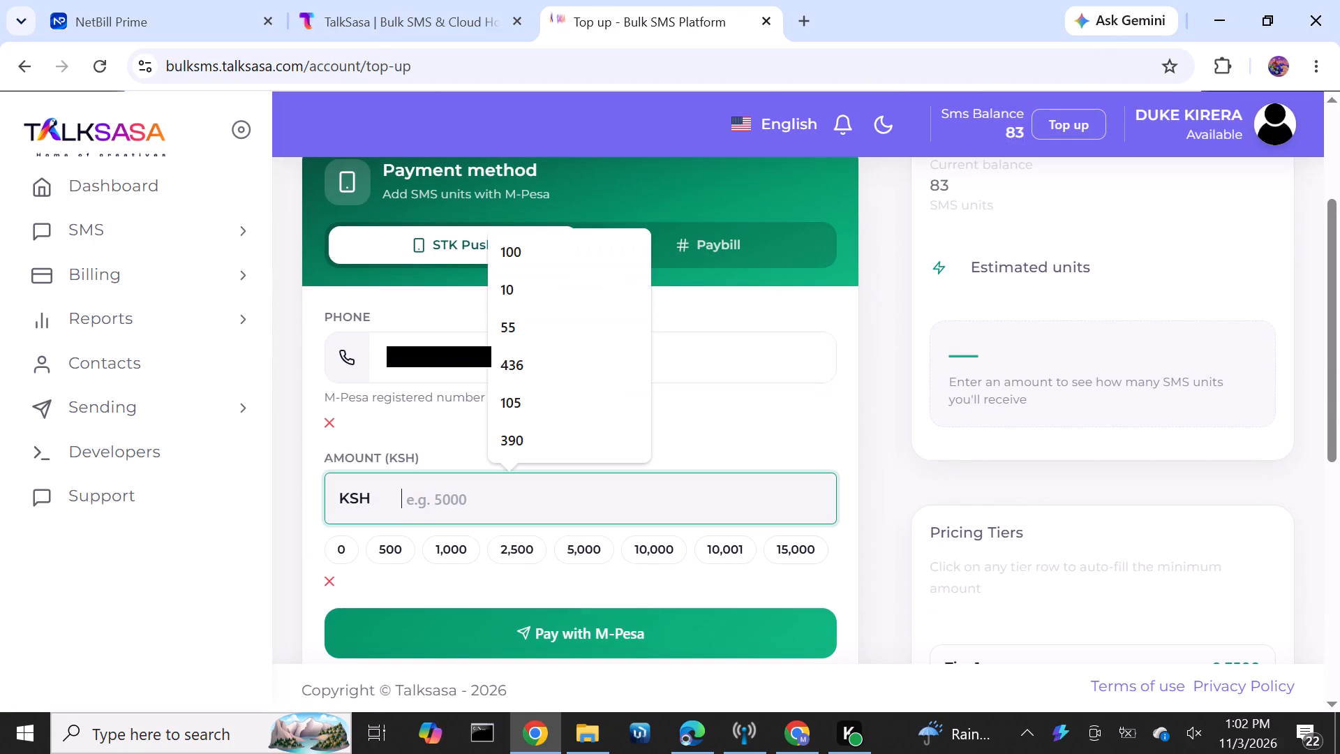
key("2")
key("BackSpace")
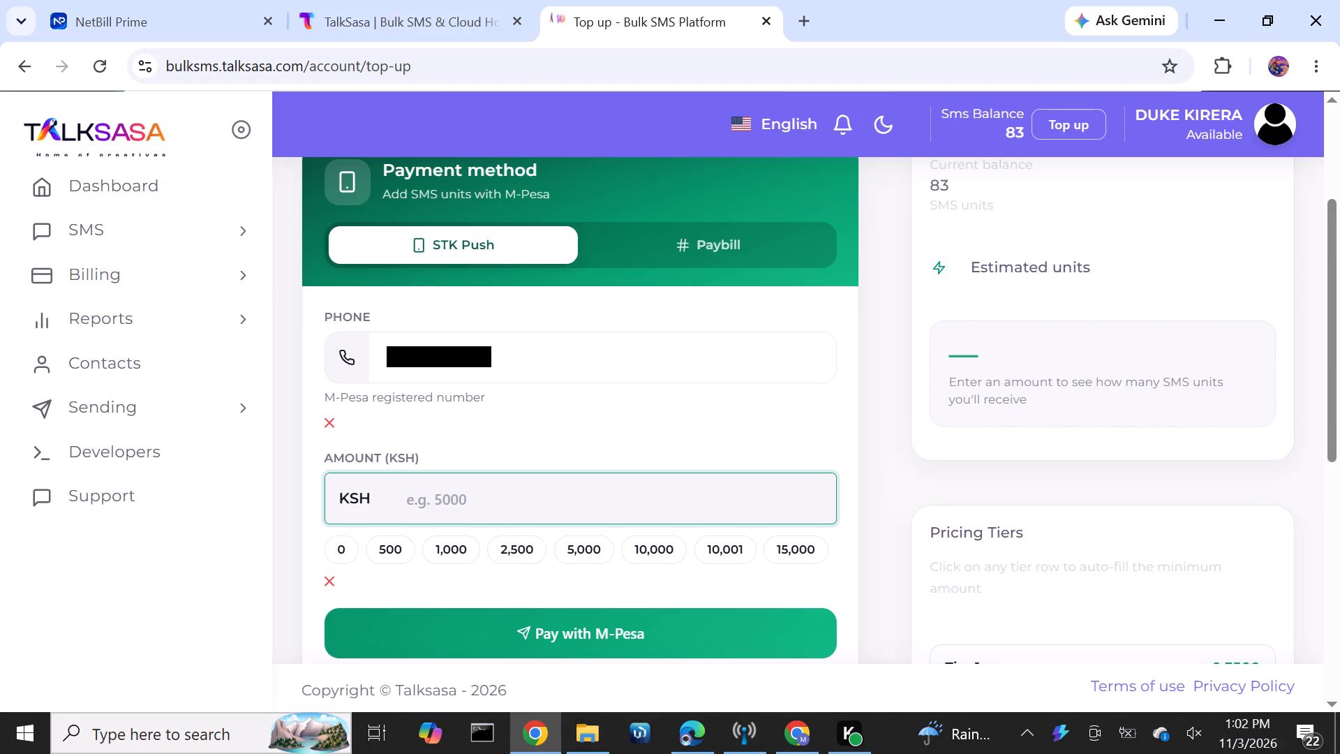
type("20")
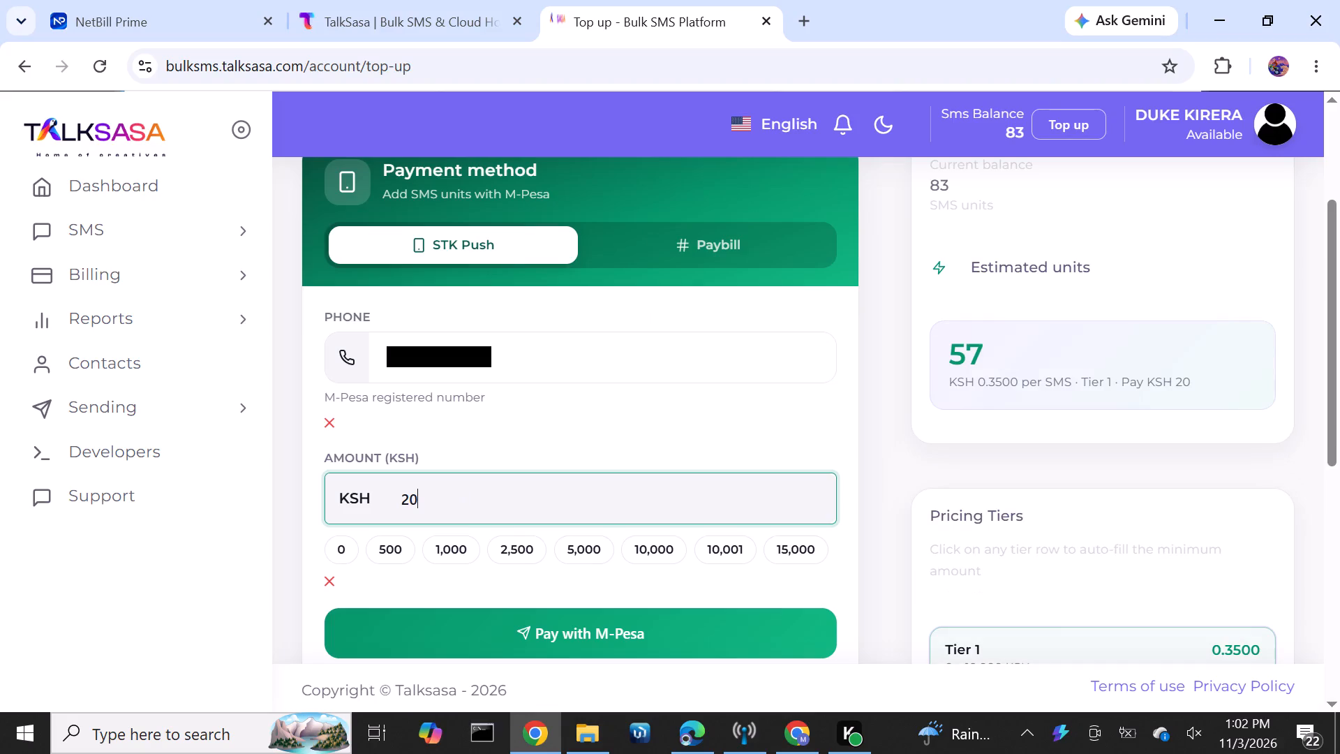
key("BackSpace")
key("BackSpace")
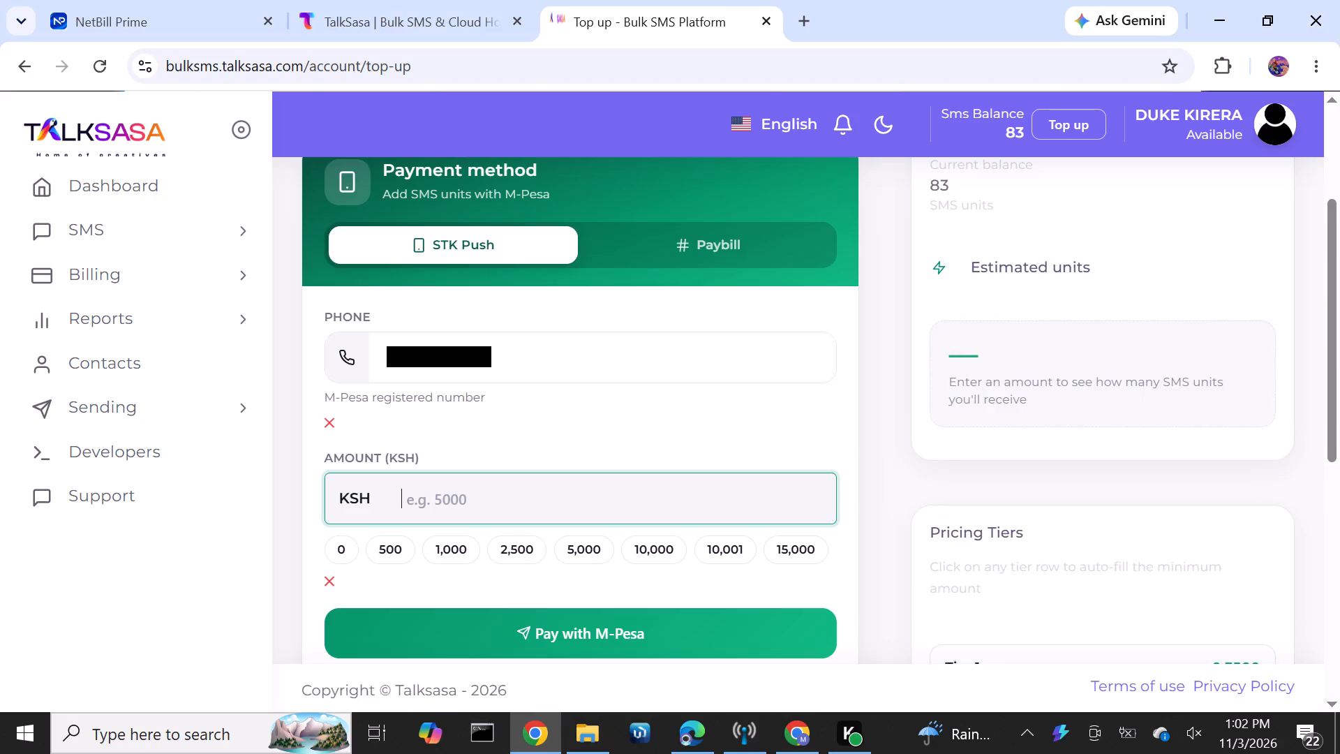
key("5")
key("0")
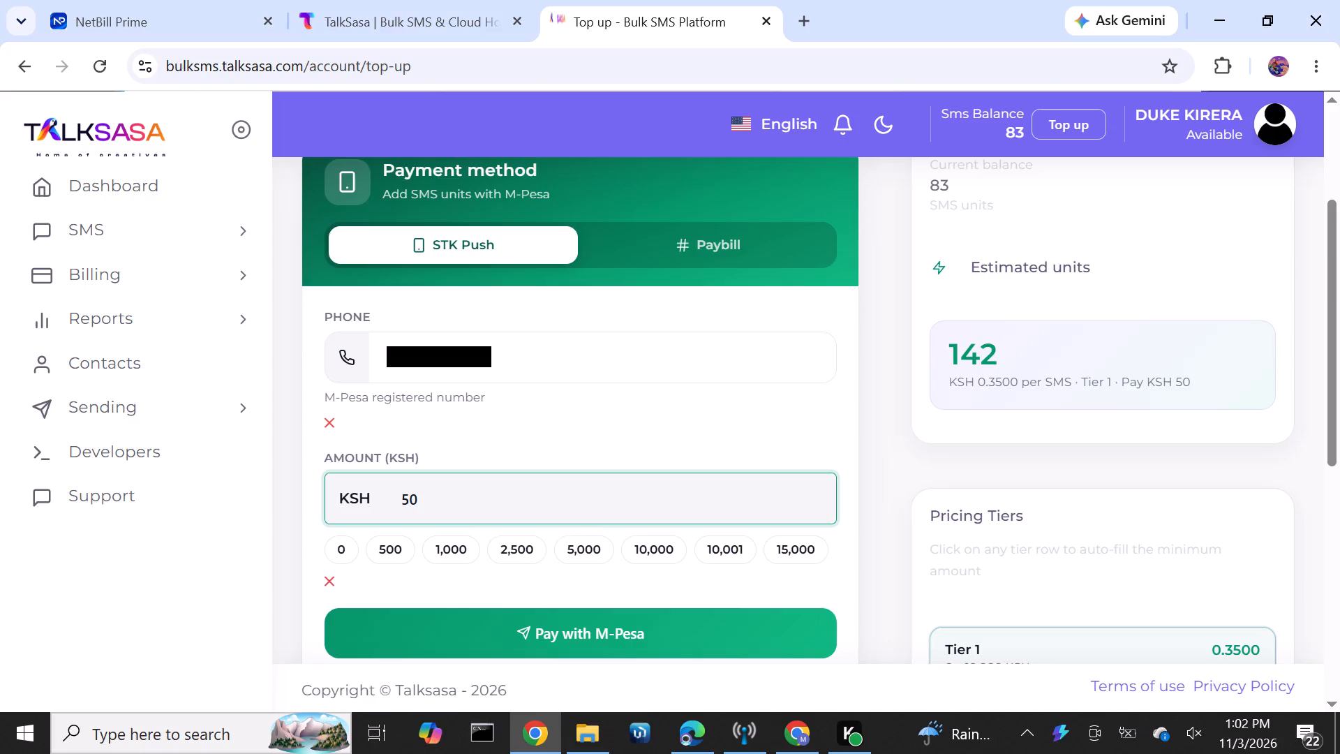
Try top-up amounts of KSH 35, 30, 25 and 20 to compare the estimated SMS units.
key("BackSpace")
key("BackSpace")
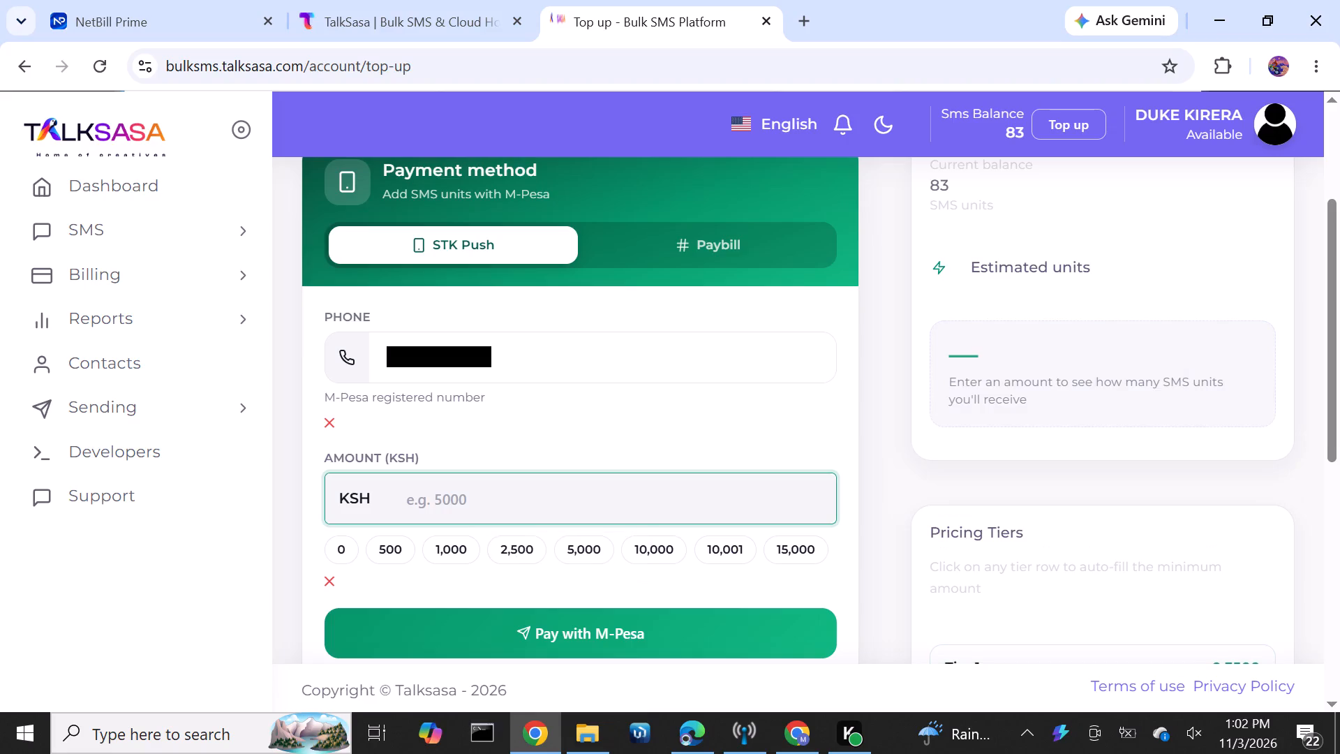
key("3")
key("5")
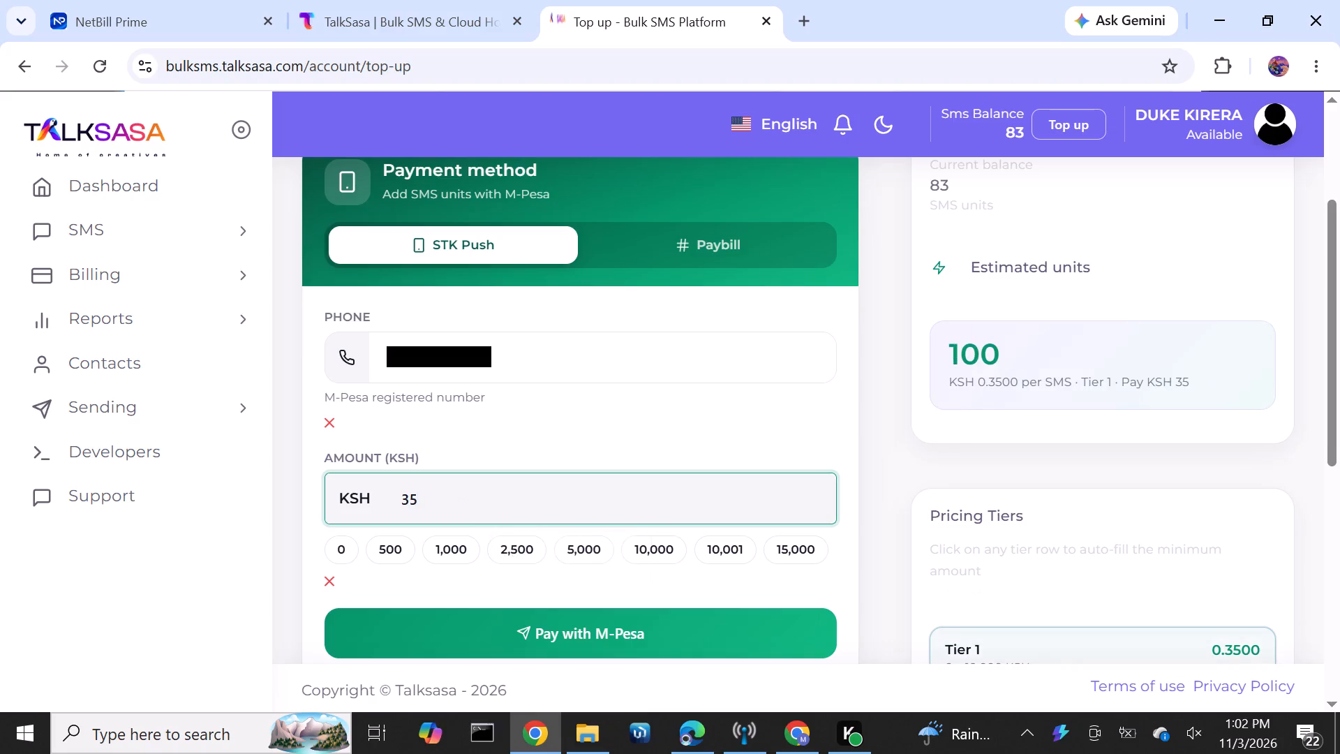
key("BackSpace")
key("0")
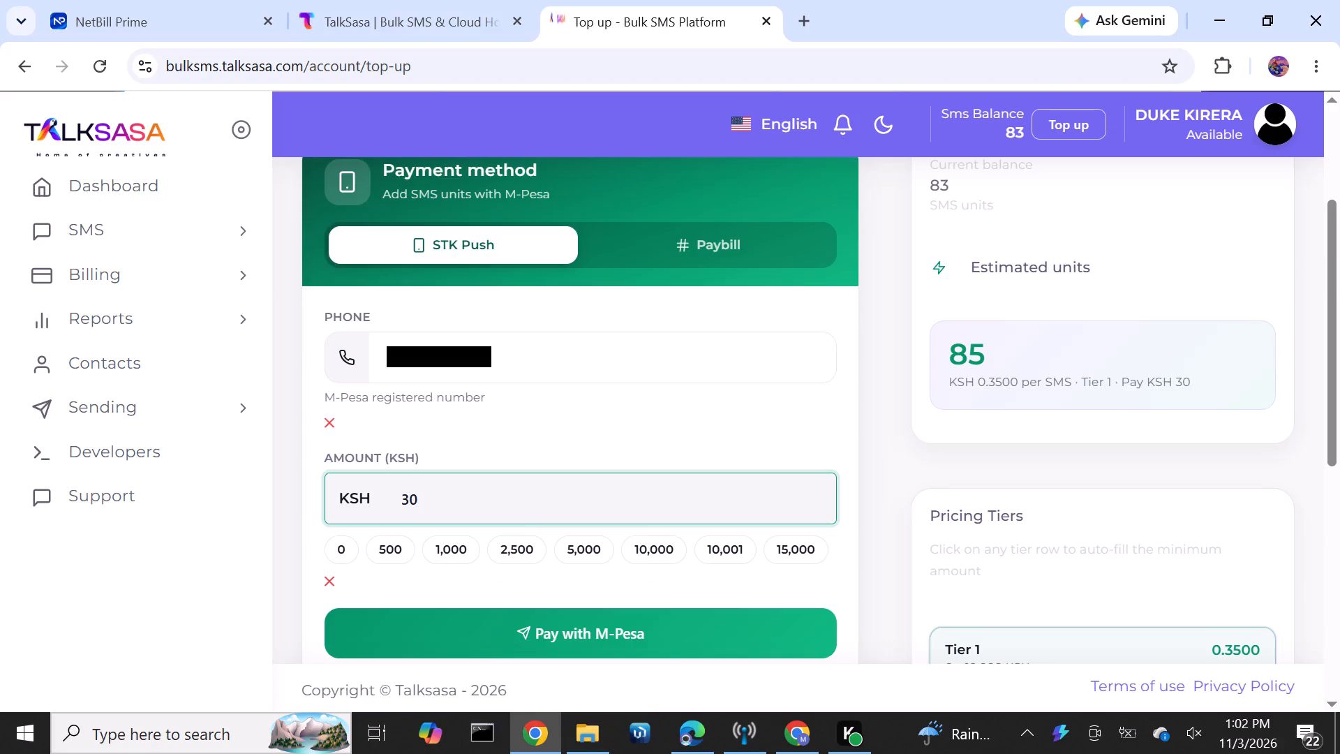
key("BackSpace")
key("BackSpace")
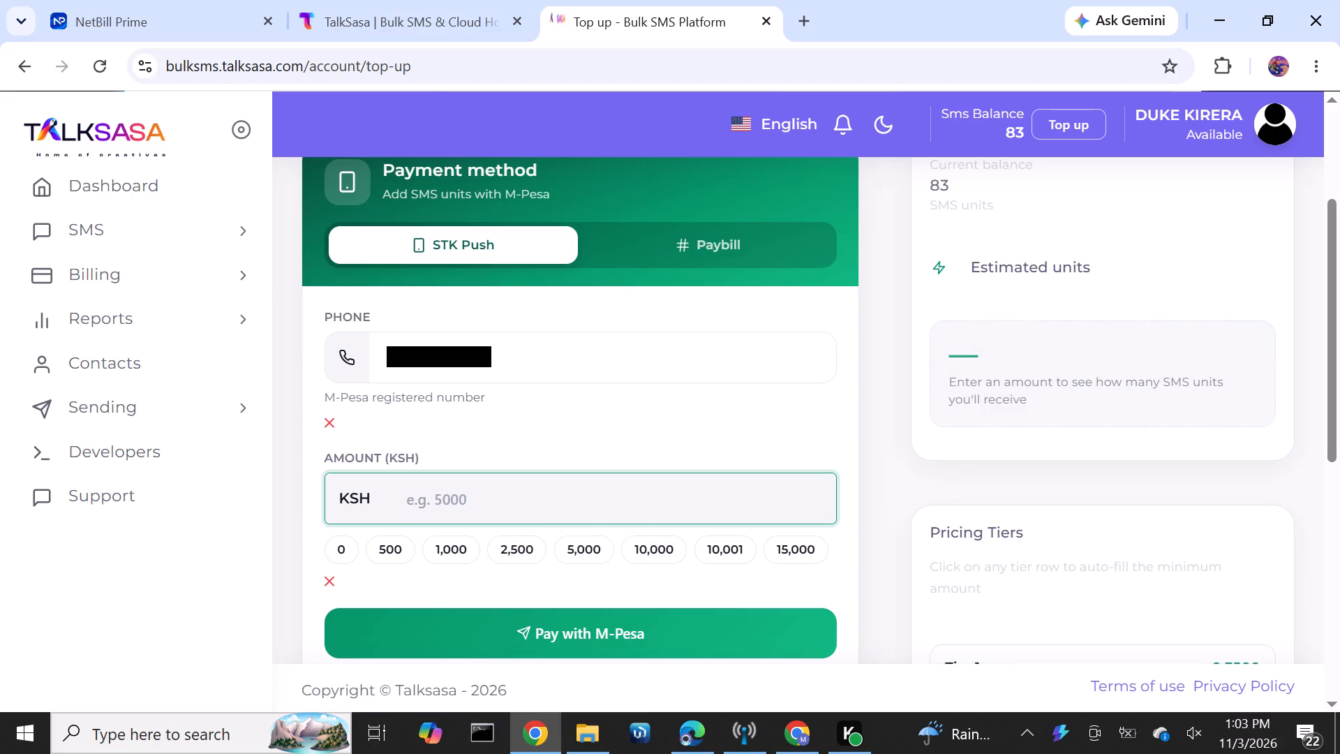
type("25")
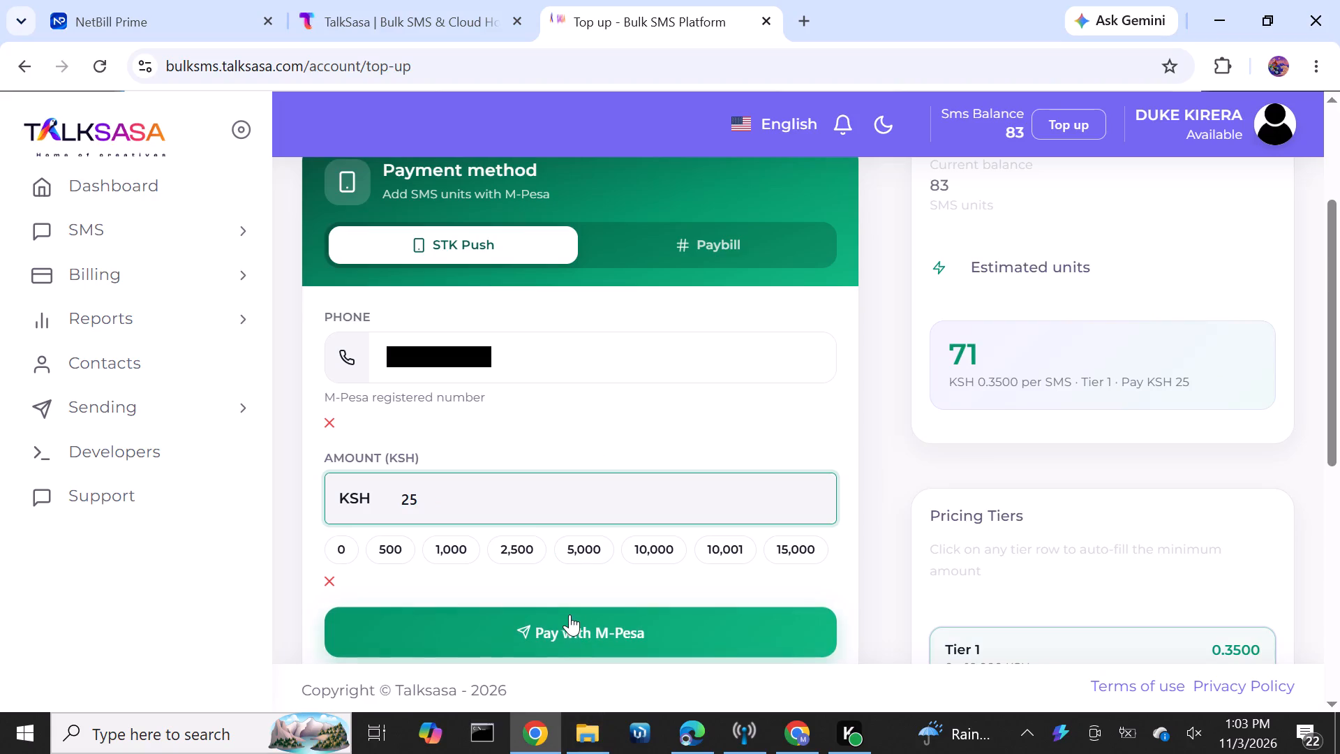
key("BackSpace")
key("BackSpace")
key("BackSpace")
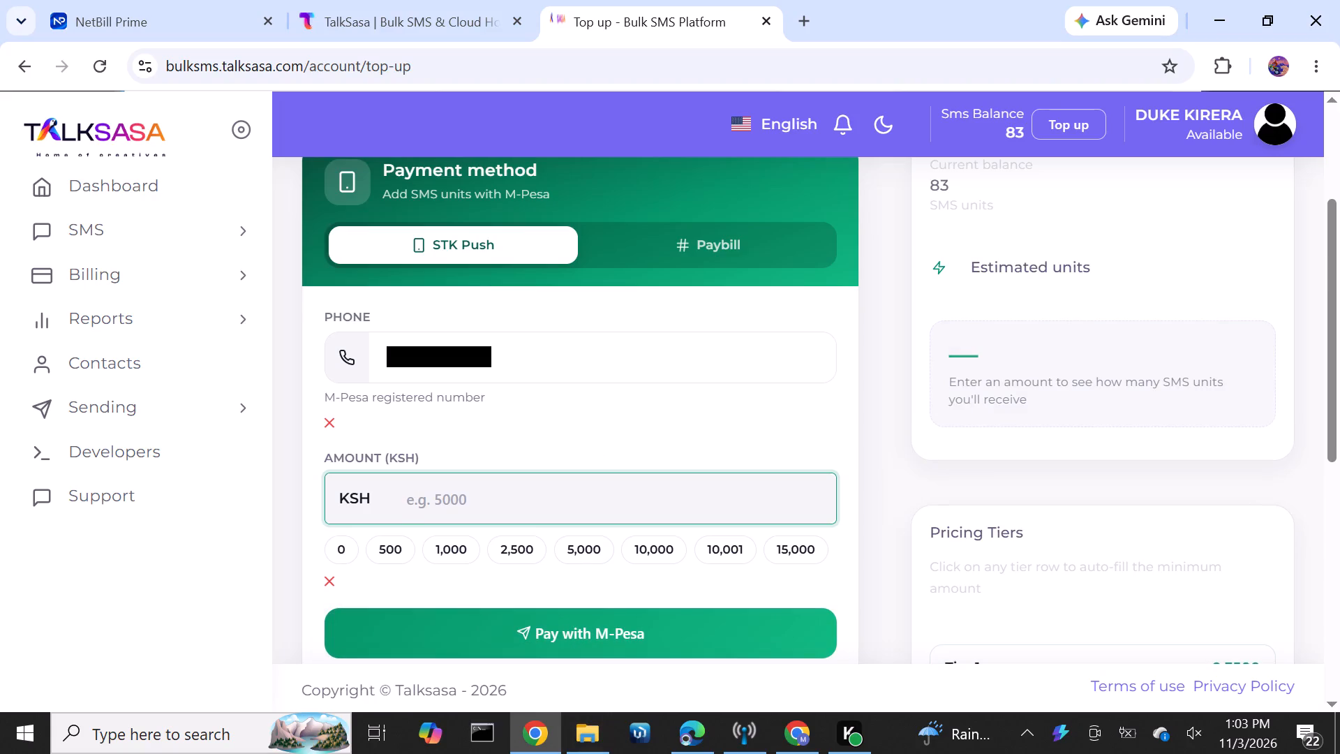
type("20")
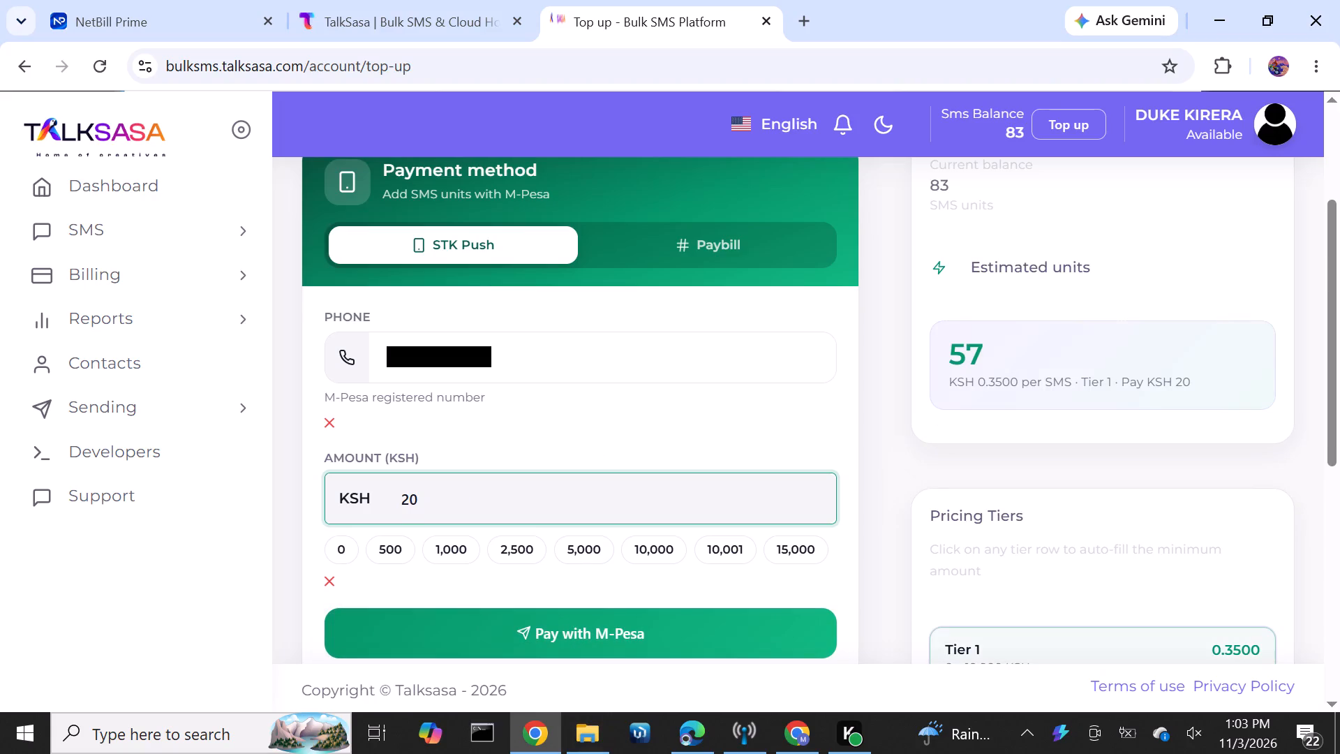
Set the top-up amount to KSH 25 and send the M-Pesa payment request.
key("BackSpace")
key("BackSpace")
key("BackSpace")
type("25")
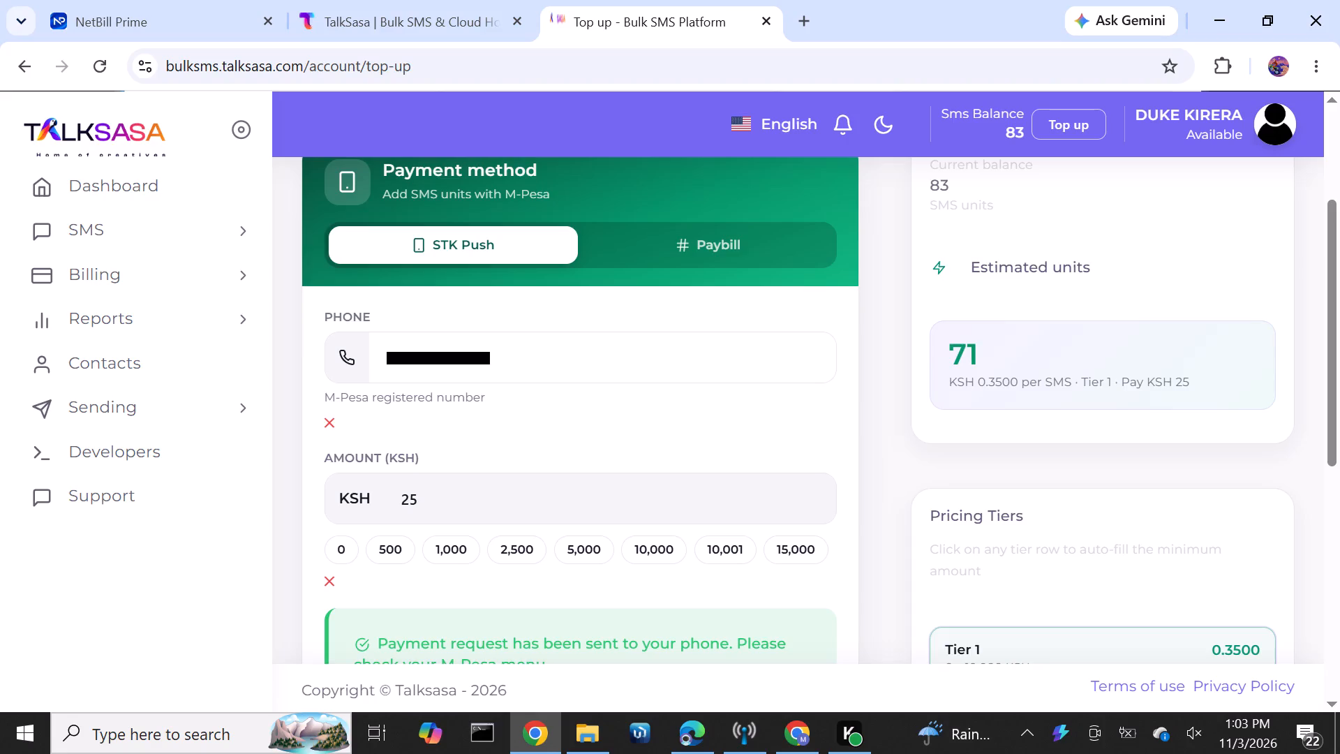
Reload the Top up page and examine the SMS balance, pricing tiers and STK Push instructions.
scroll(1219, 525, "up", 7)
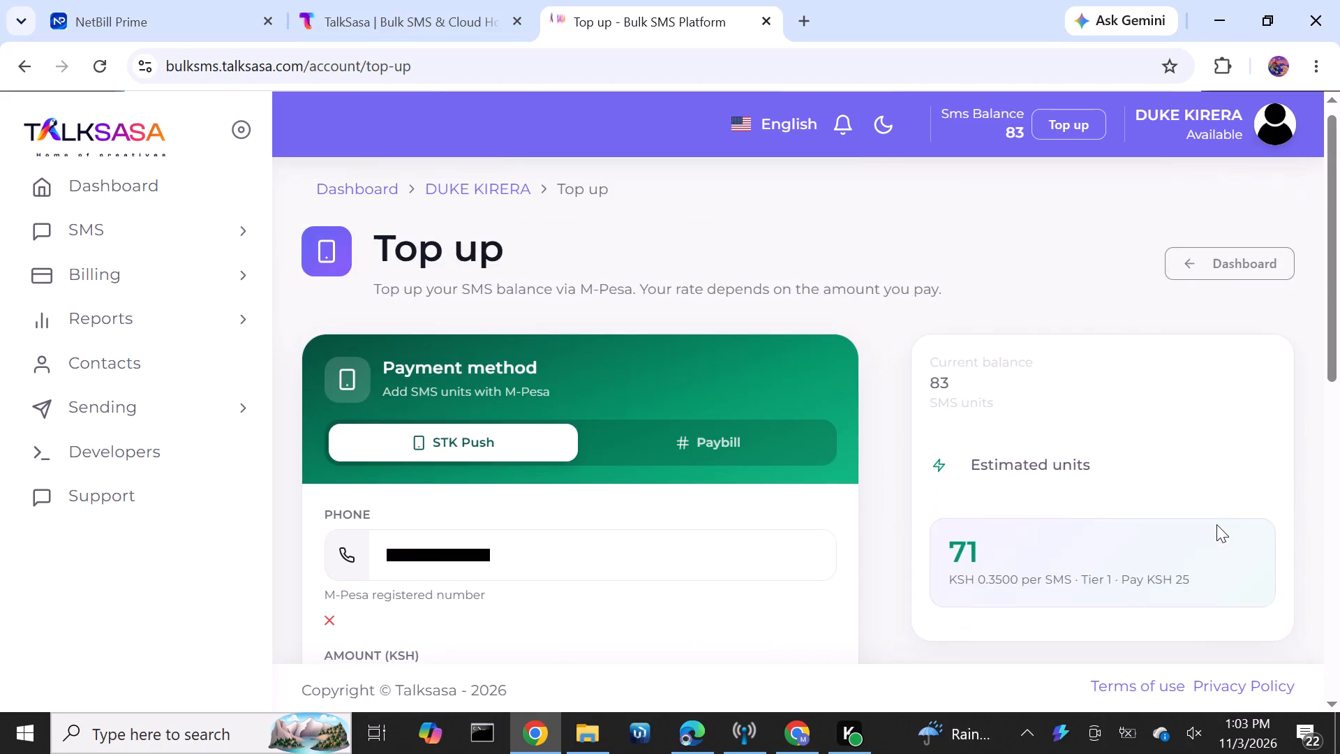
scroll(1212, 522, "up", 6)
left_click(94, 72)
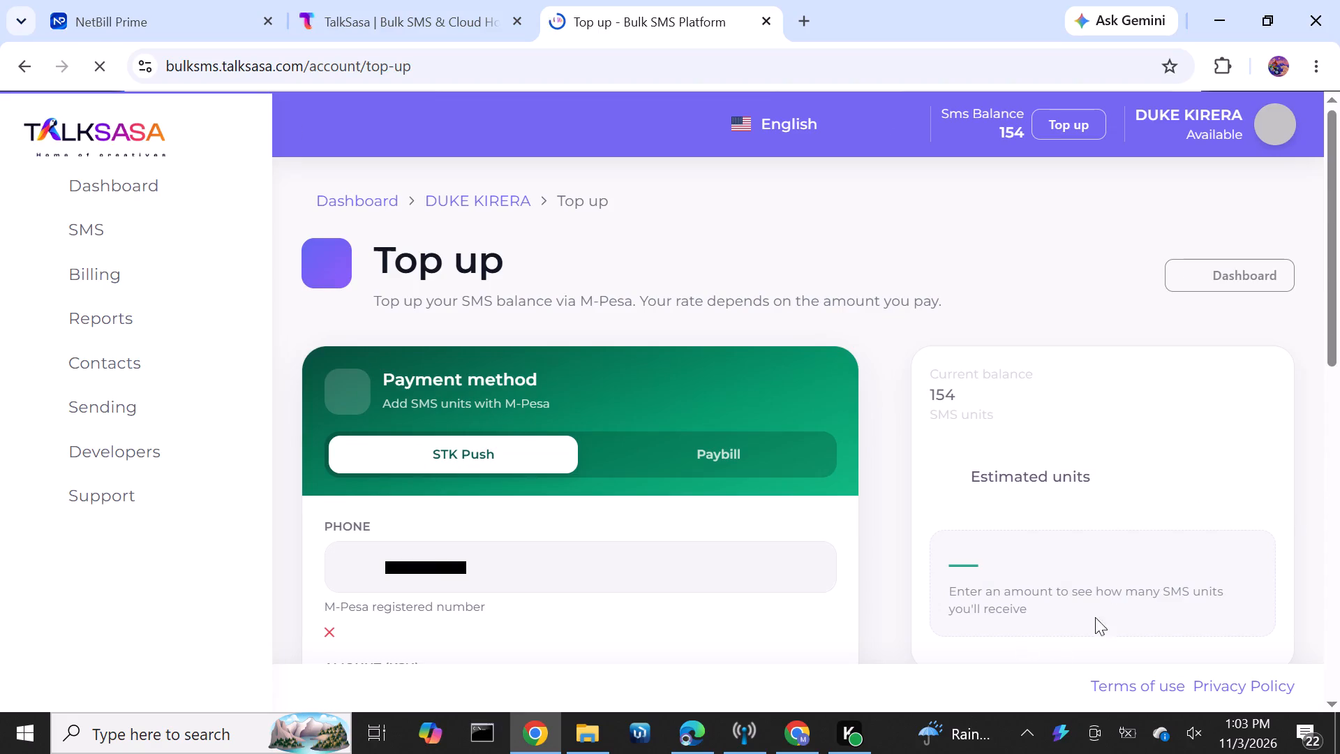
scroll(1142, 554, "down", 6)
scroll(797, 439, "up", 4)
scroll(807, 445, "down", 3)
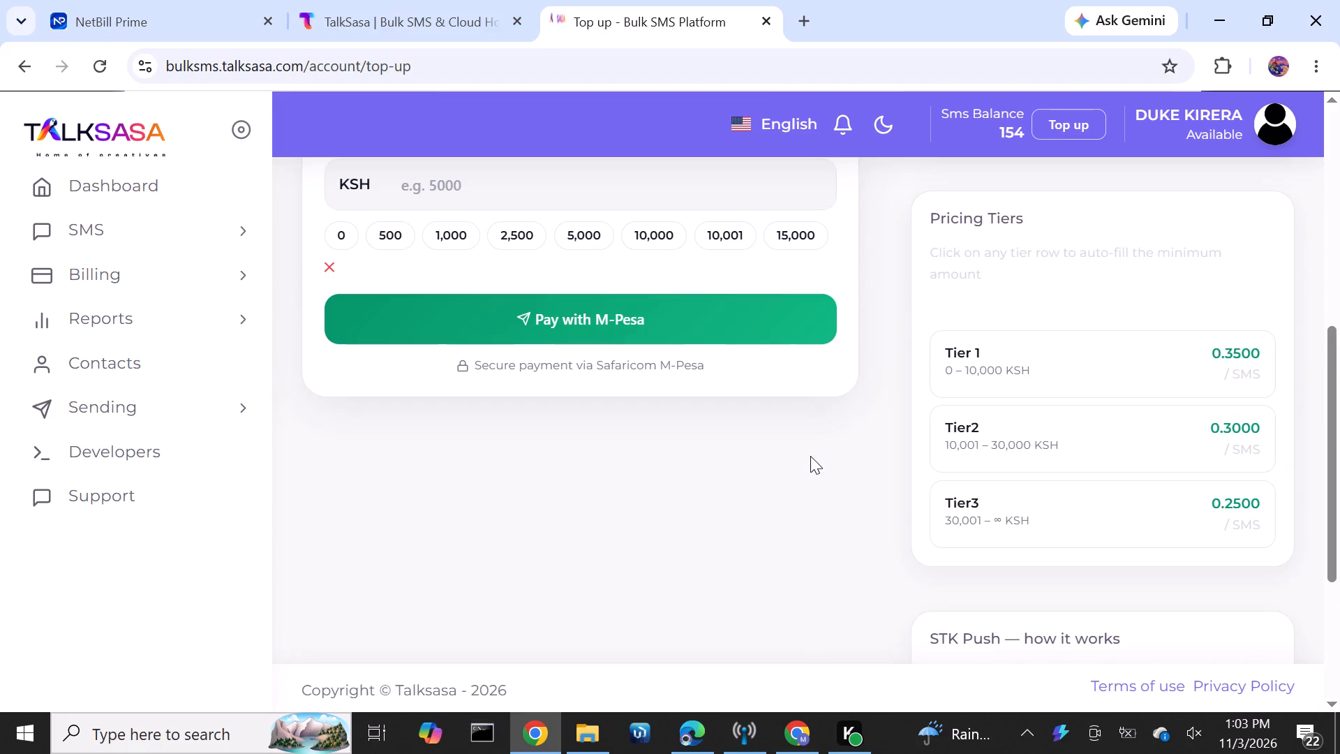
scroll(810, 461, "down", 3)
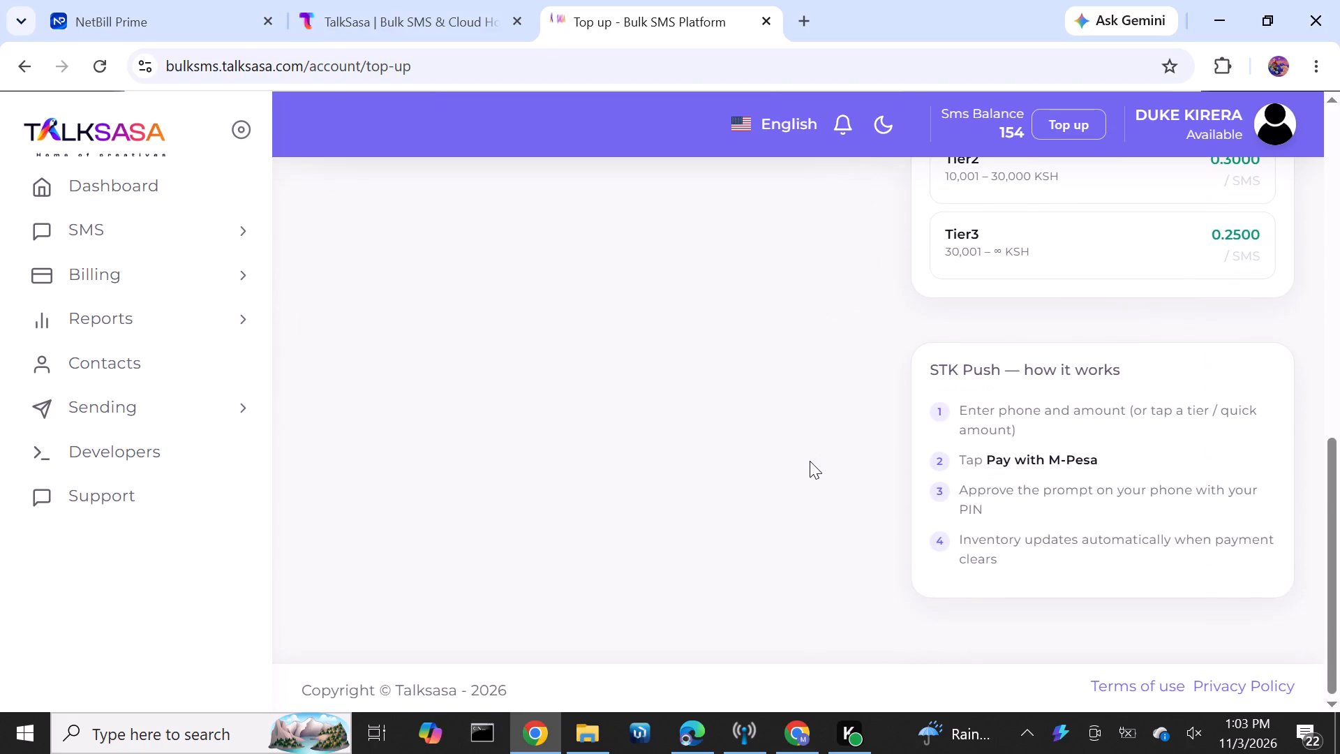
scroll(810, 461, "down", 2)
scroll(973, 509, "up", 5)
Expand the Billing section, view the Paybill payment method and switch back to STK Push.
left_click(163, 268)
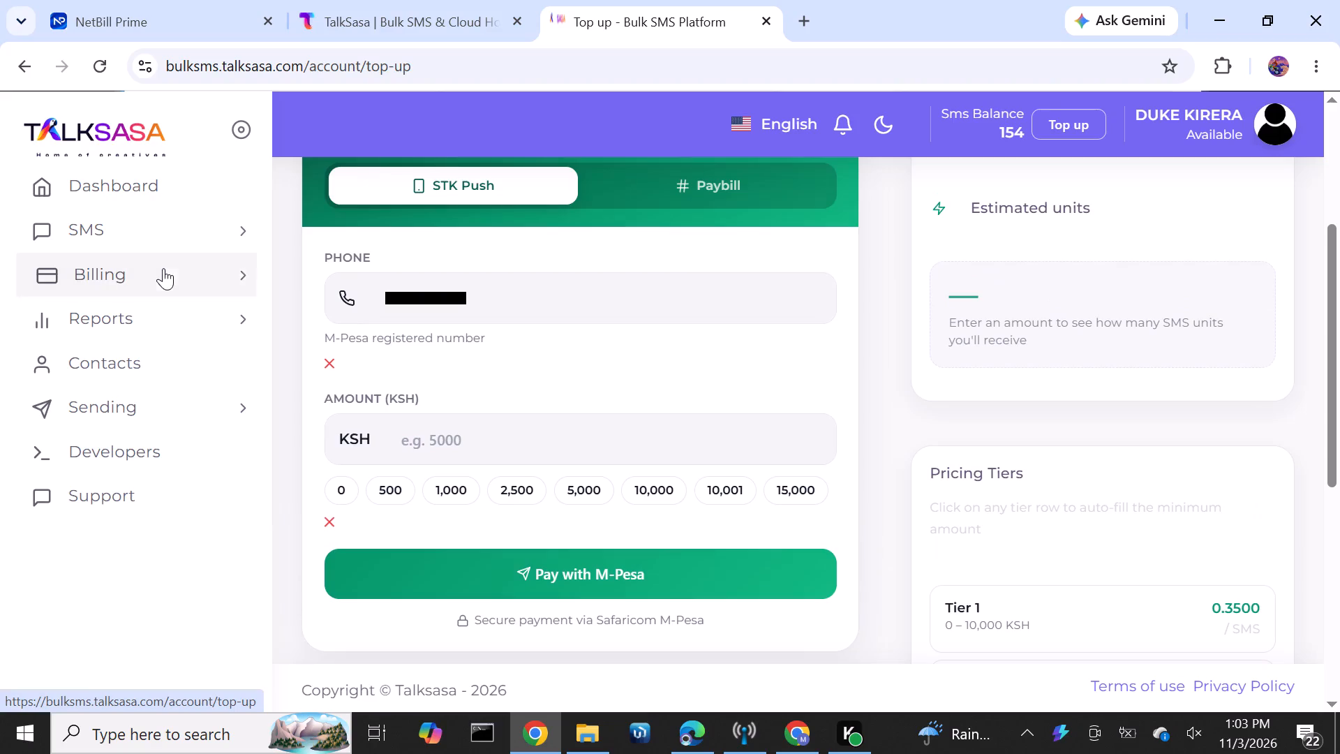
left_click(179, 313)
left_click(167, 269)
left_click(232, 276)
scroll(549, 199, "up", 5)
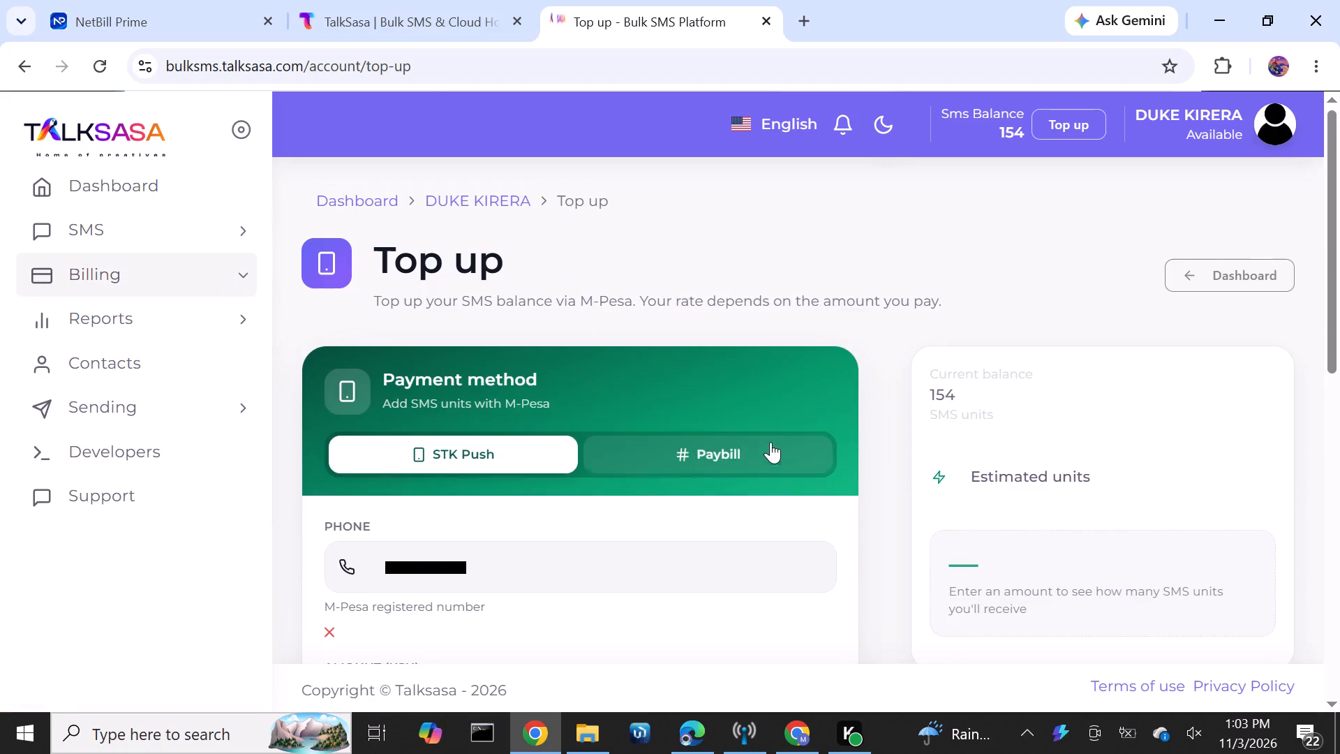
left_click(753, 454)
left_click(484, 458)
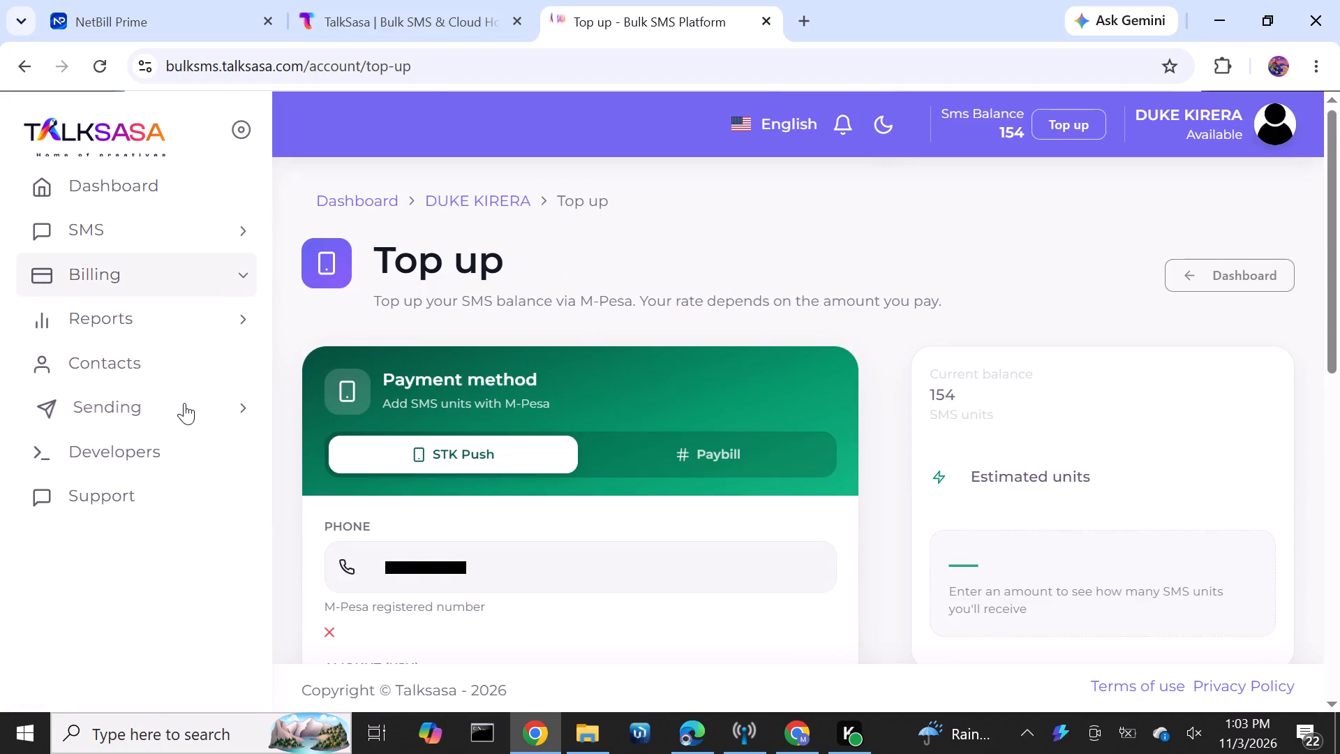
Open the Sender ID page under Sending.
left_click(184, 403)
left_click(98, 452)
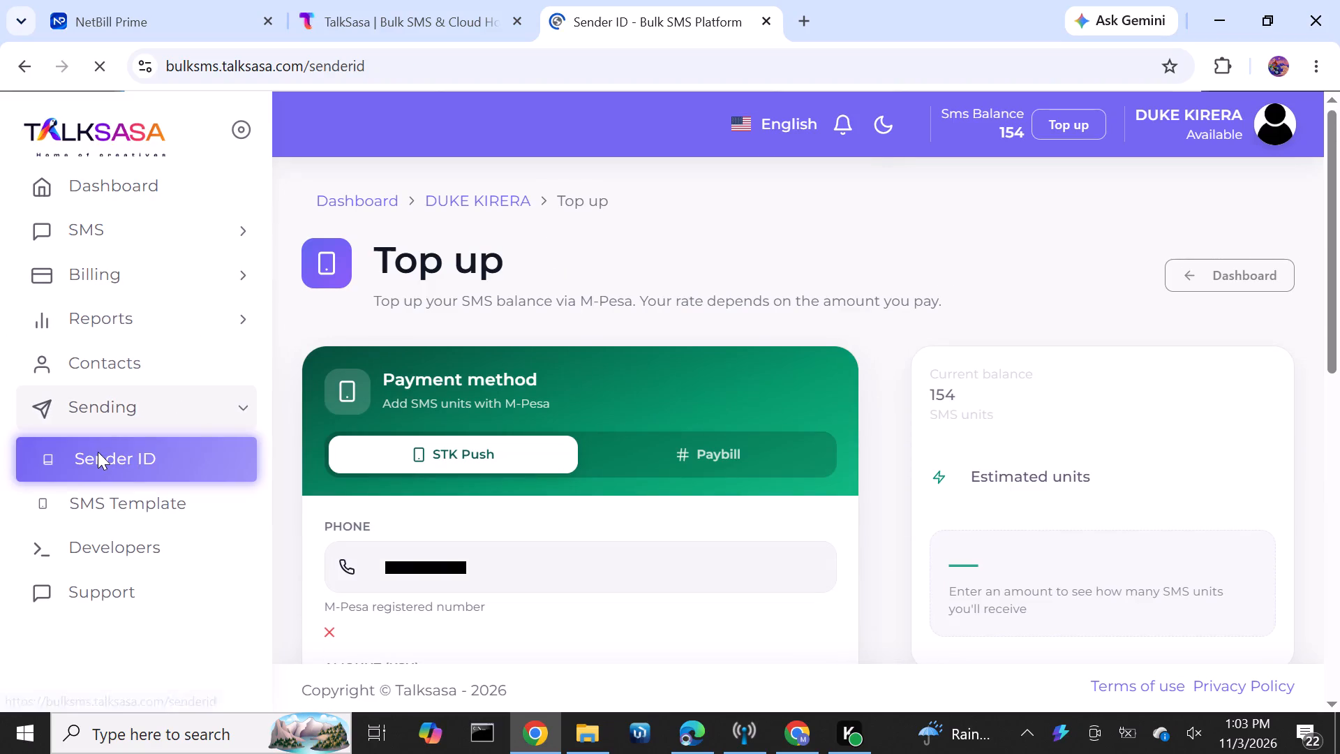
Return to NetBill Prime, open SMS Settings and collapse the SMS submenu in the navigation.
left_click(417, 2)
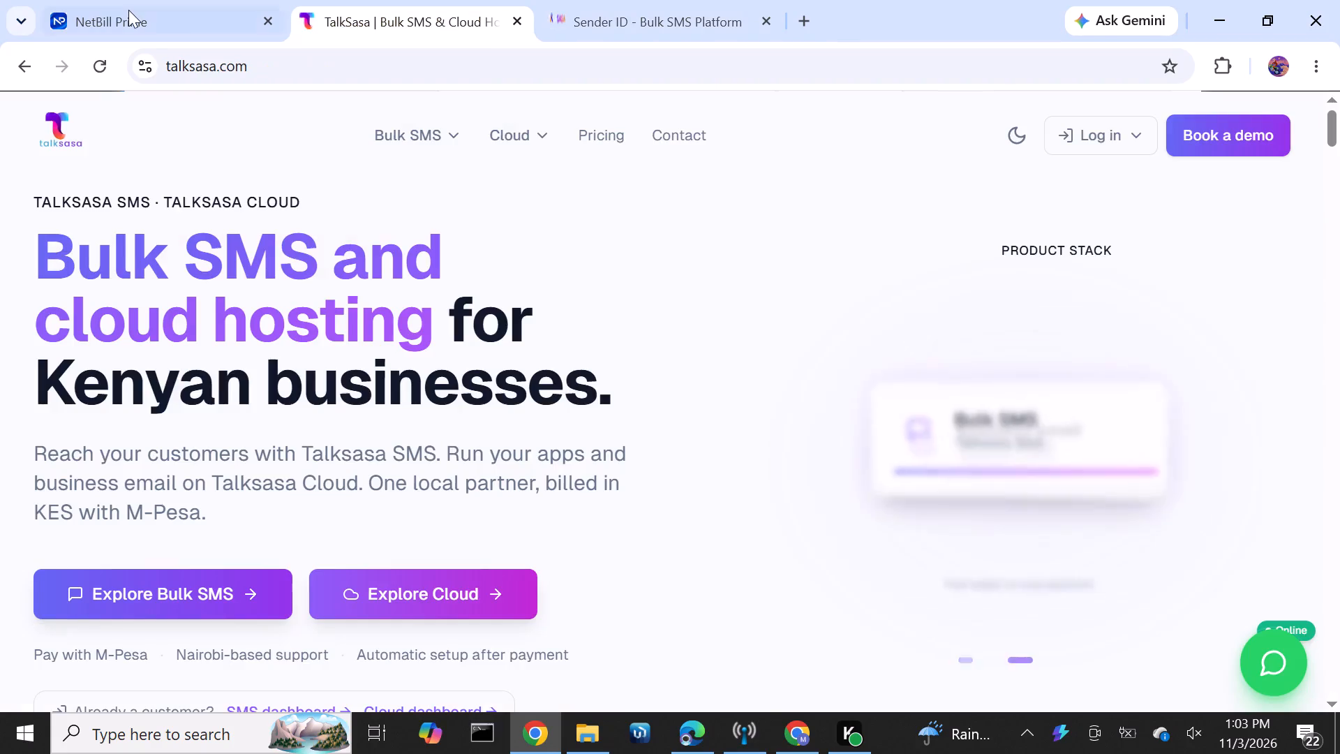
left_click(128, 10)
scroll(401, 358, "up", 7)
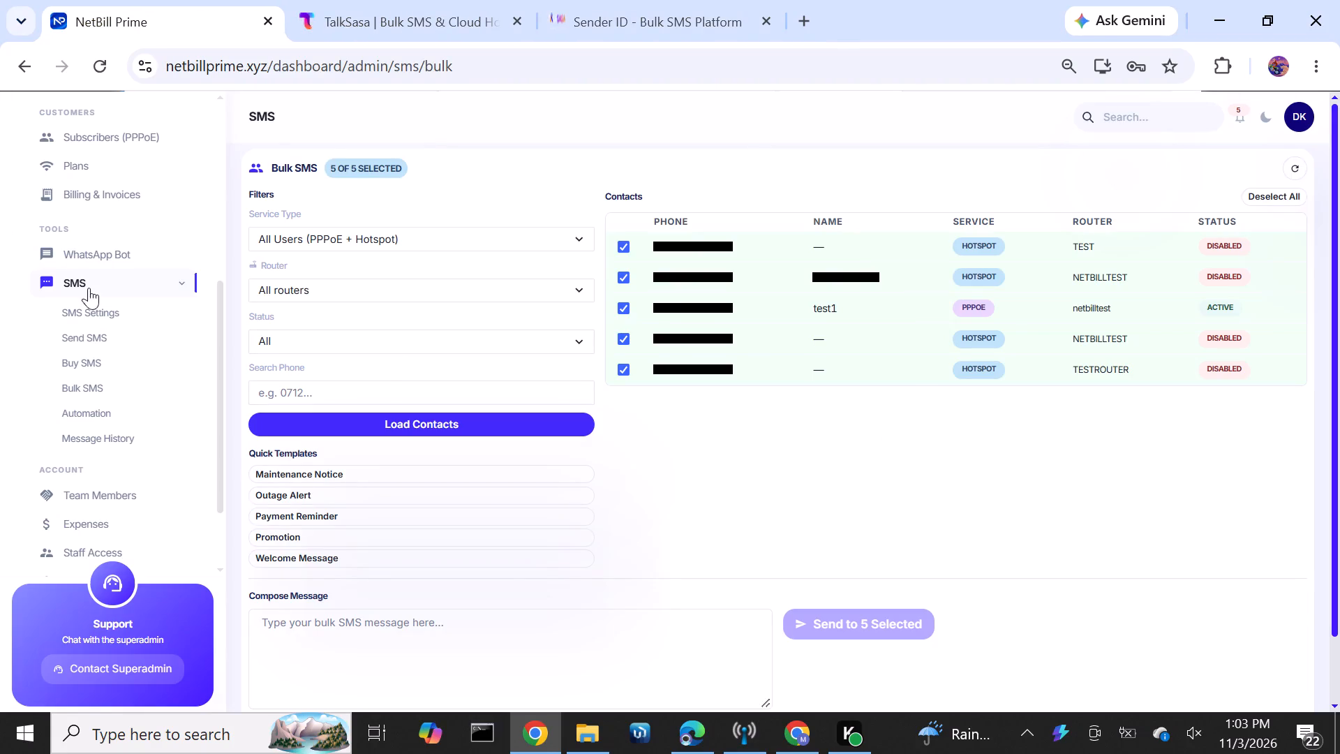
left_click(87, 315)
left_click(191, 281)
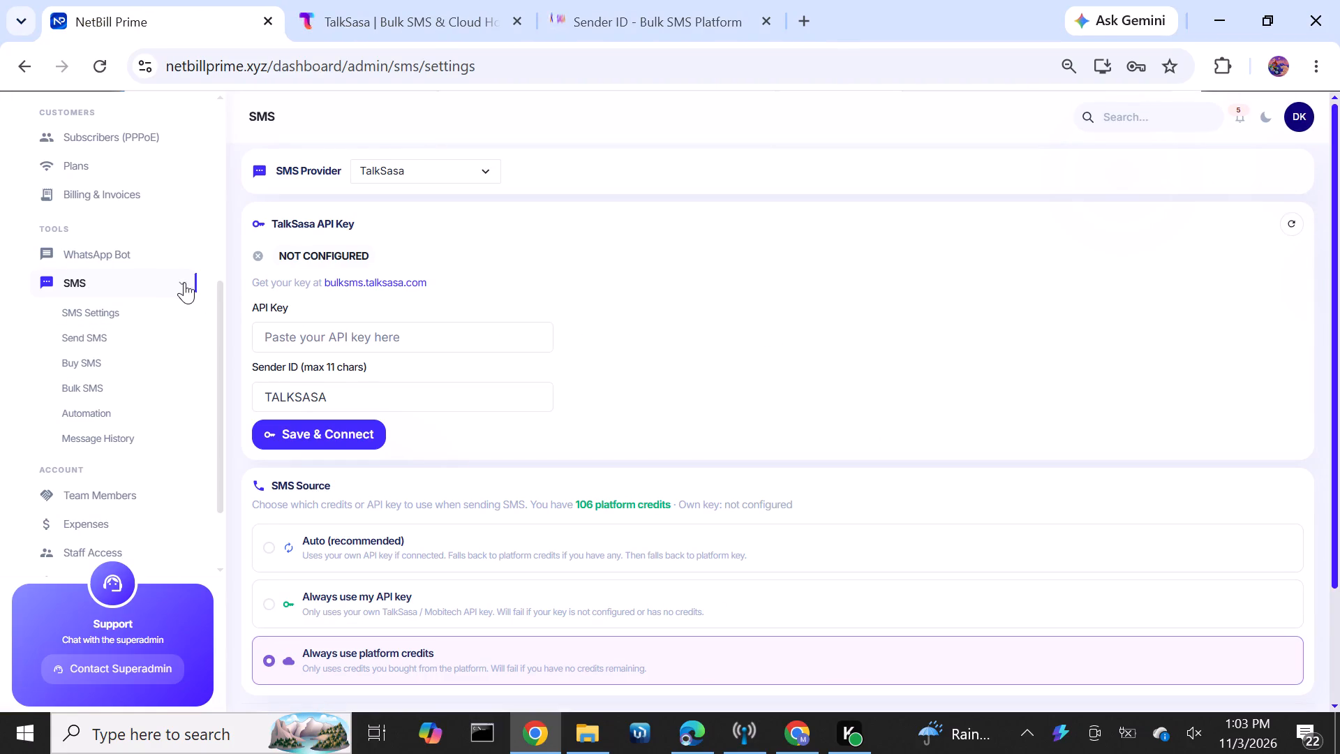
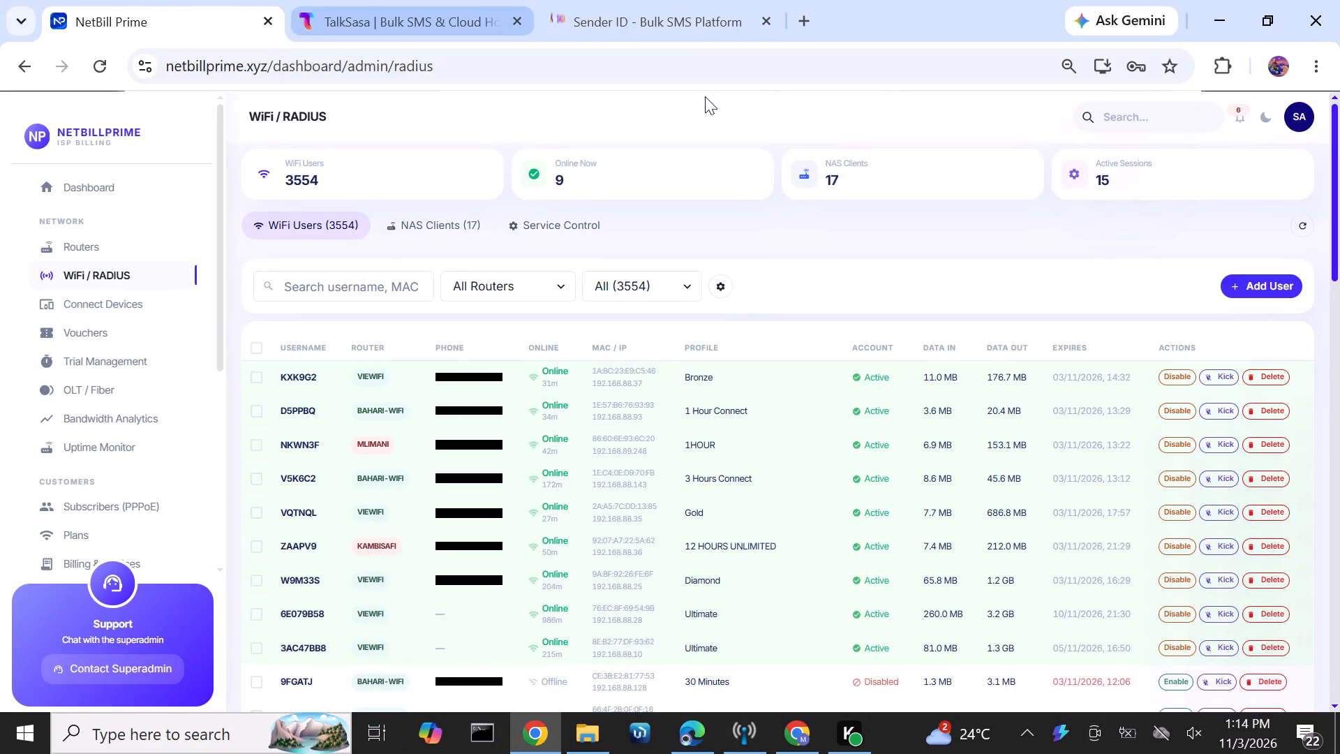
Switch to the TalkSasa bulk SMS platform's Sender ID page and reload it.
left_click(636, 6)
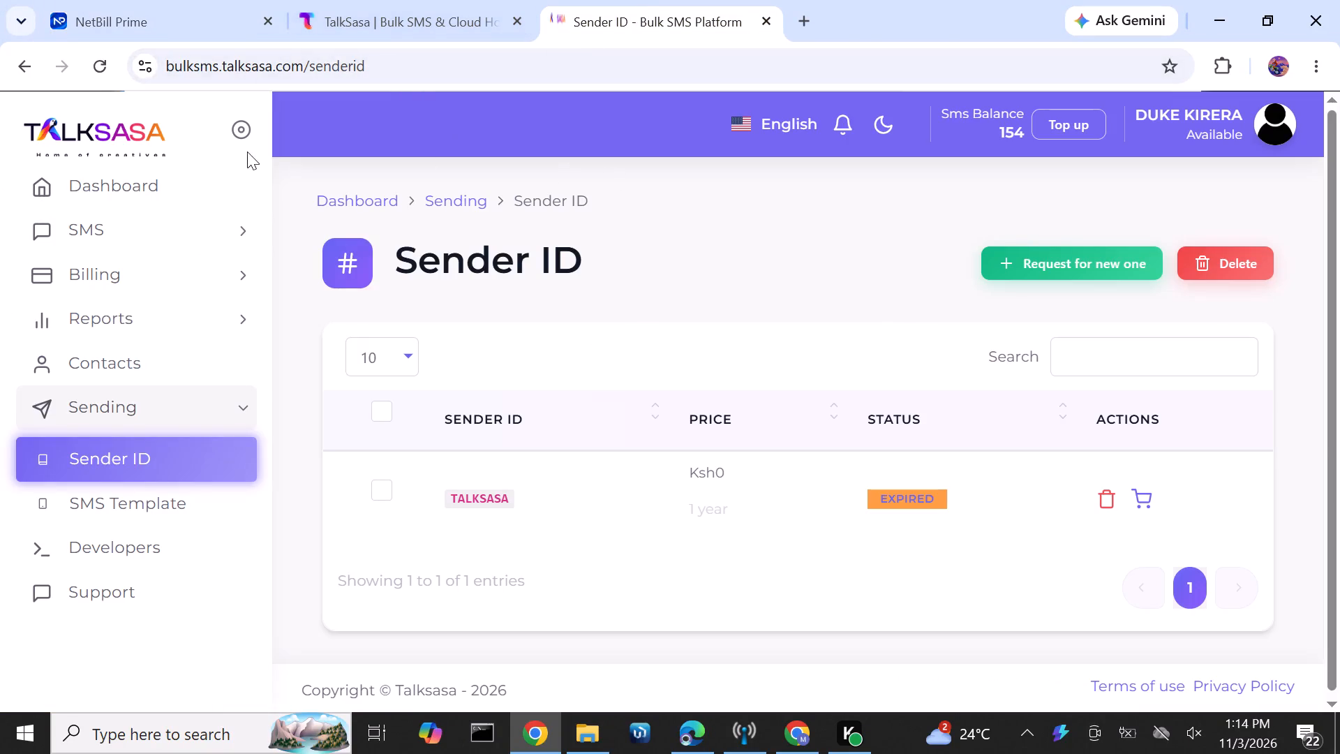
scroll(873, 292, "up", 6)
left_click(89, 64)
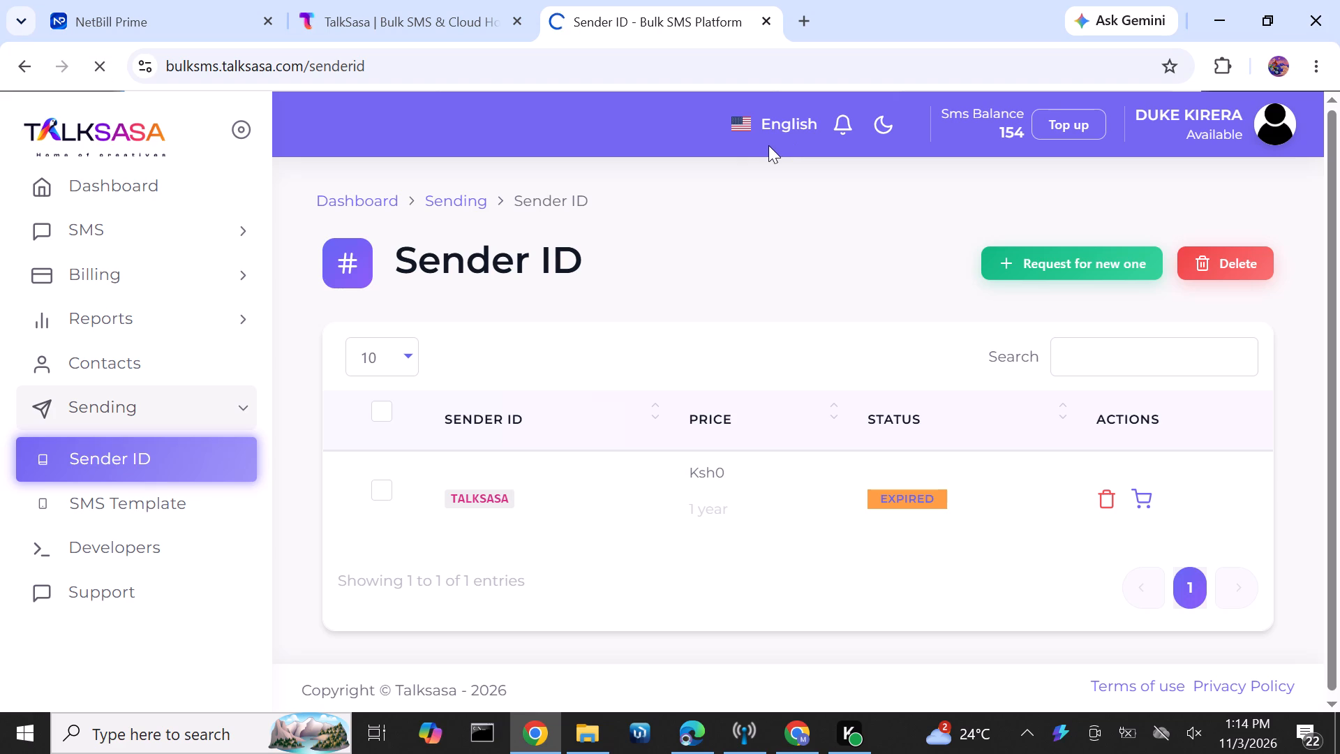
Switch back to the NetBill Prime admin dashboard by way of the TalkSasa home page.
left_click(415, 0)
left_click(139, 2)
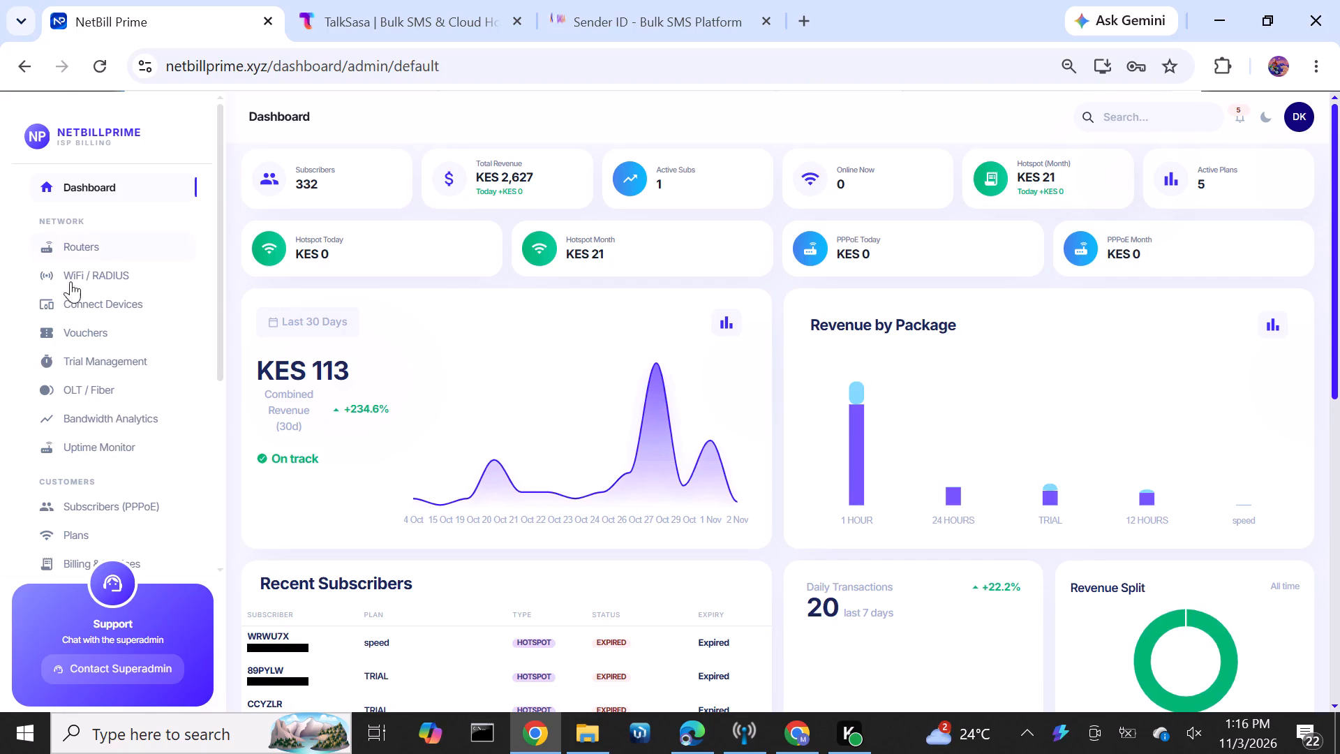
Open the Send SMS page under SMS, view the Contacts sending mode and switch back to Single.
scroll(91, 407, "down", 5)
left_click(80, 325)
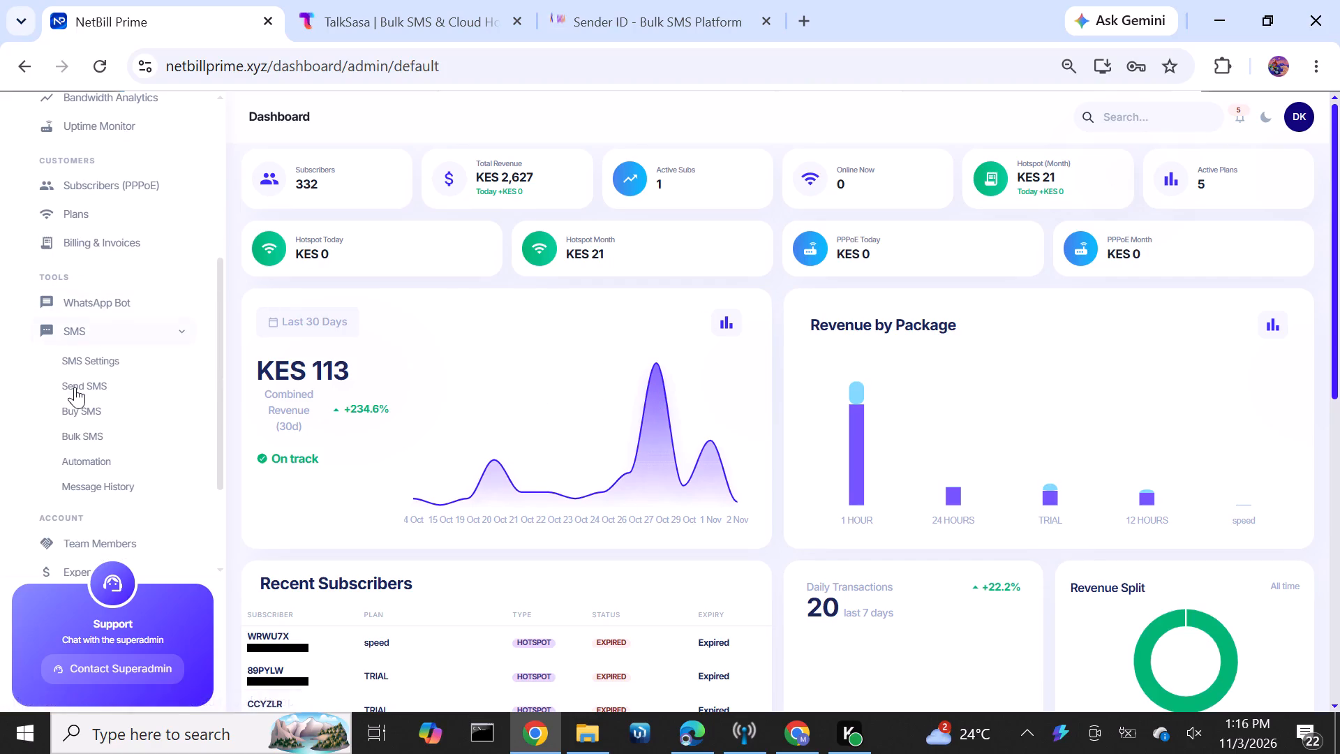
left_click(75, 385)
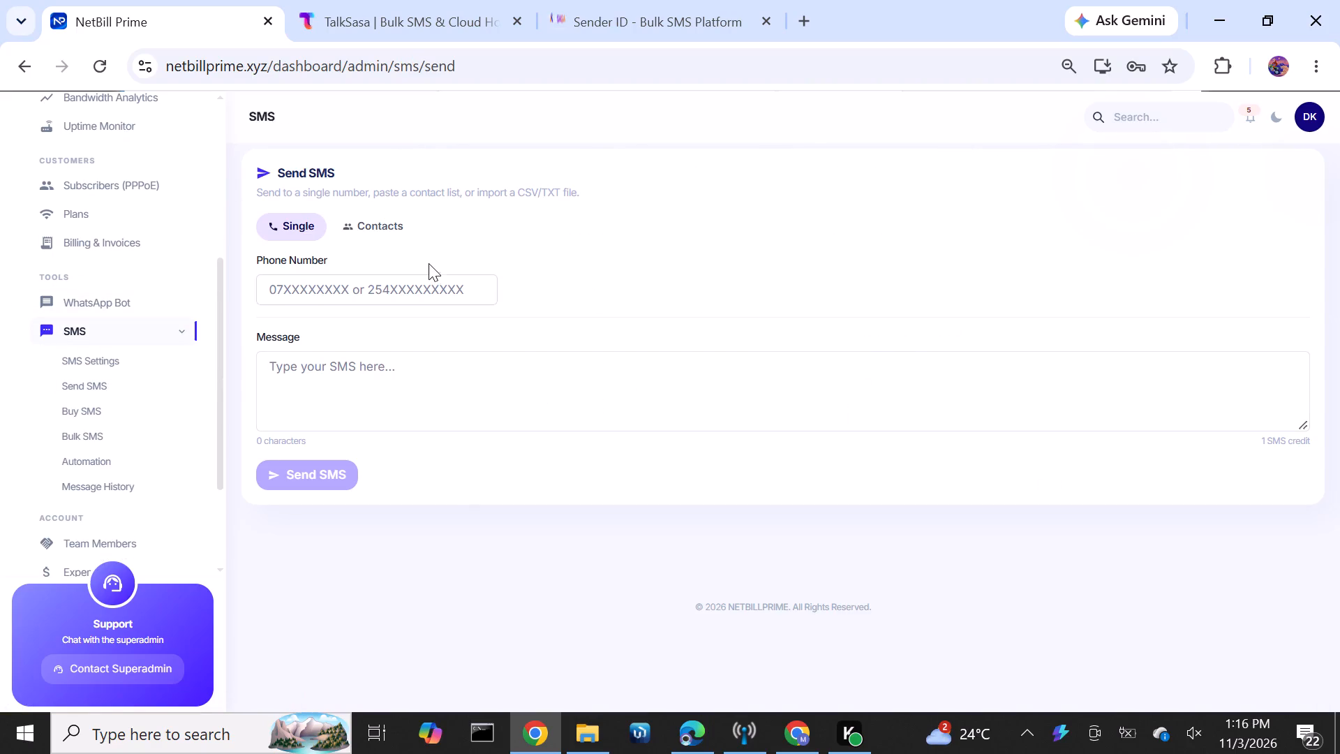
left_click(373, 218)
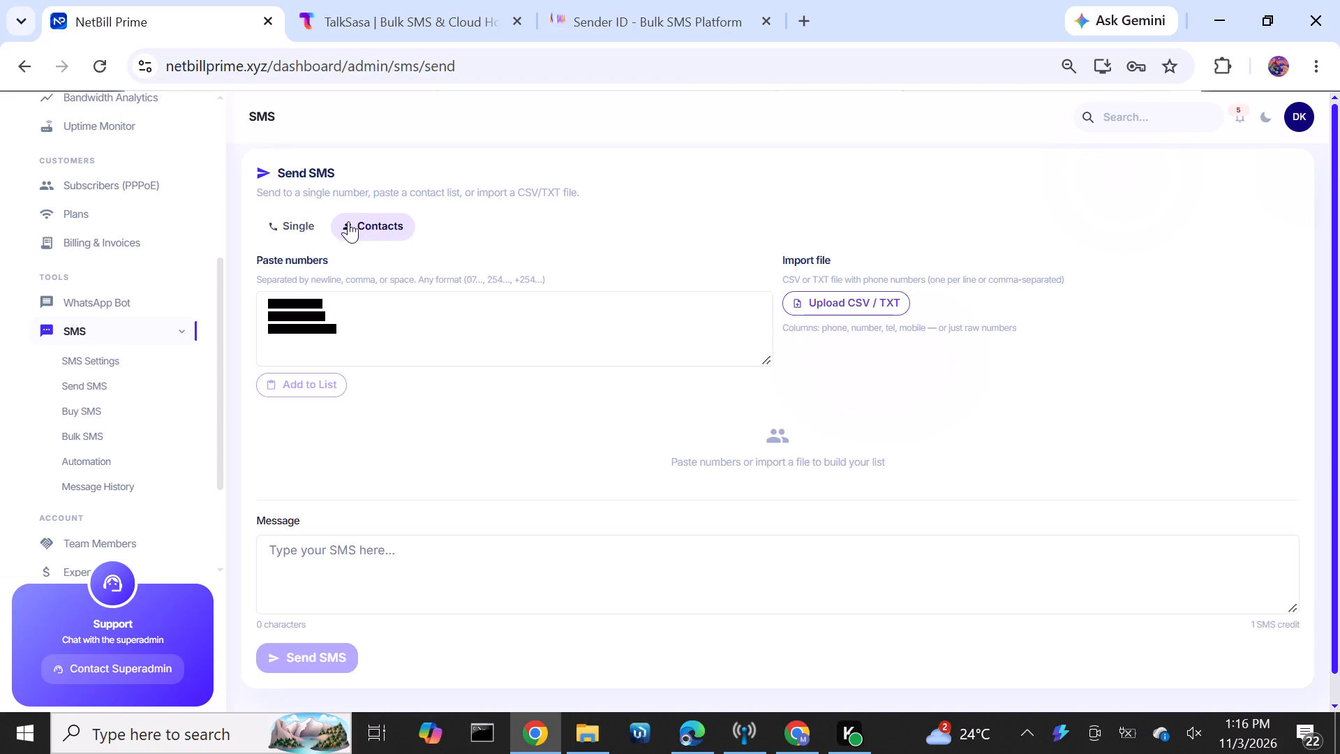
left_click(291, 217)
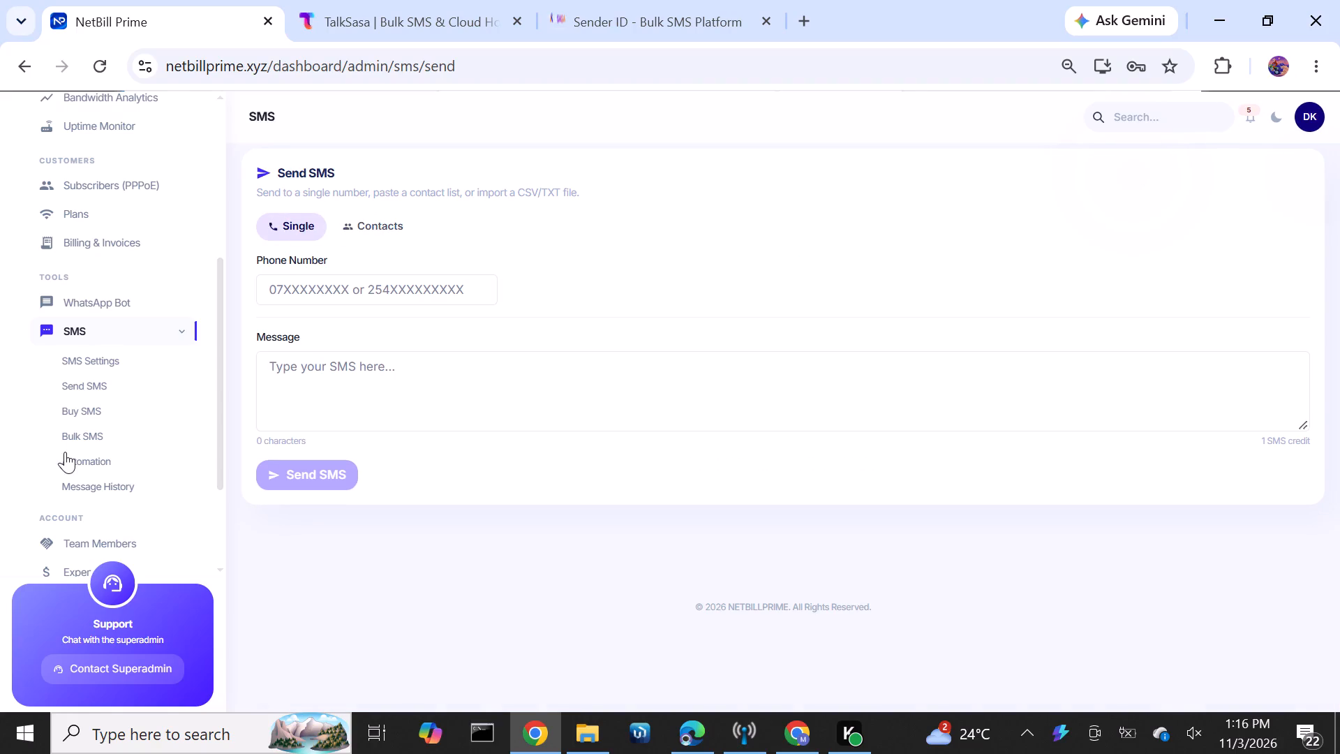
Open the Buy SMS page to view the unit purchase form and top-up history.
left_click(84, 392)
left_click(89, 414)
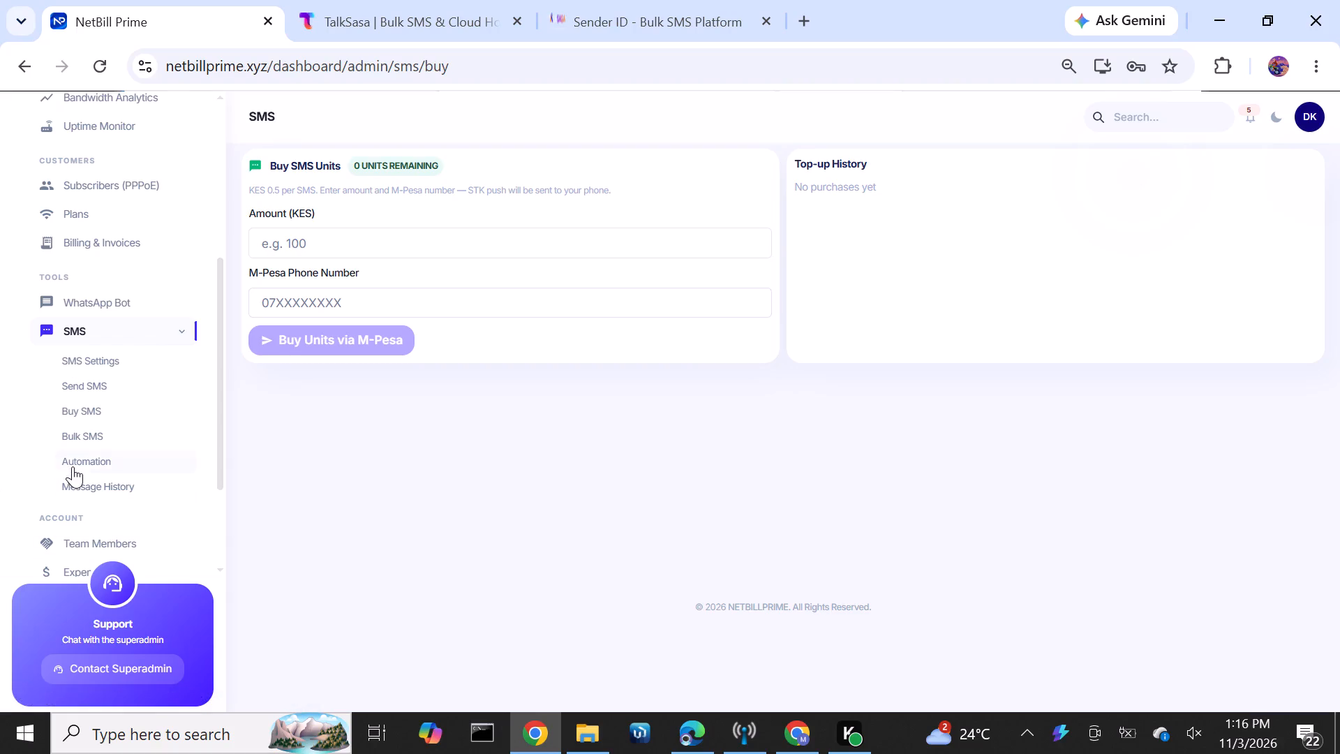
Open the Bulk SMS page and deselect every contact except the hotspot contact on TESTROUTER.
left_click(90, 443)
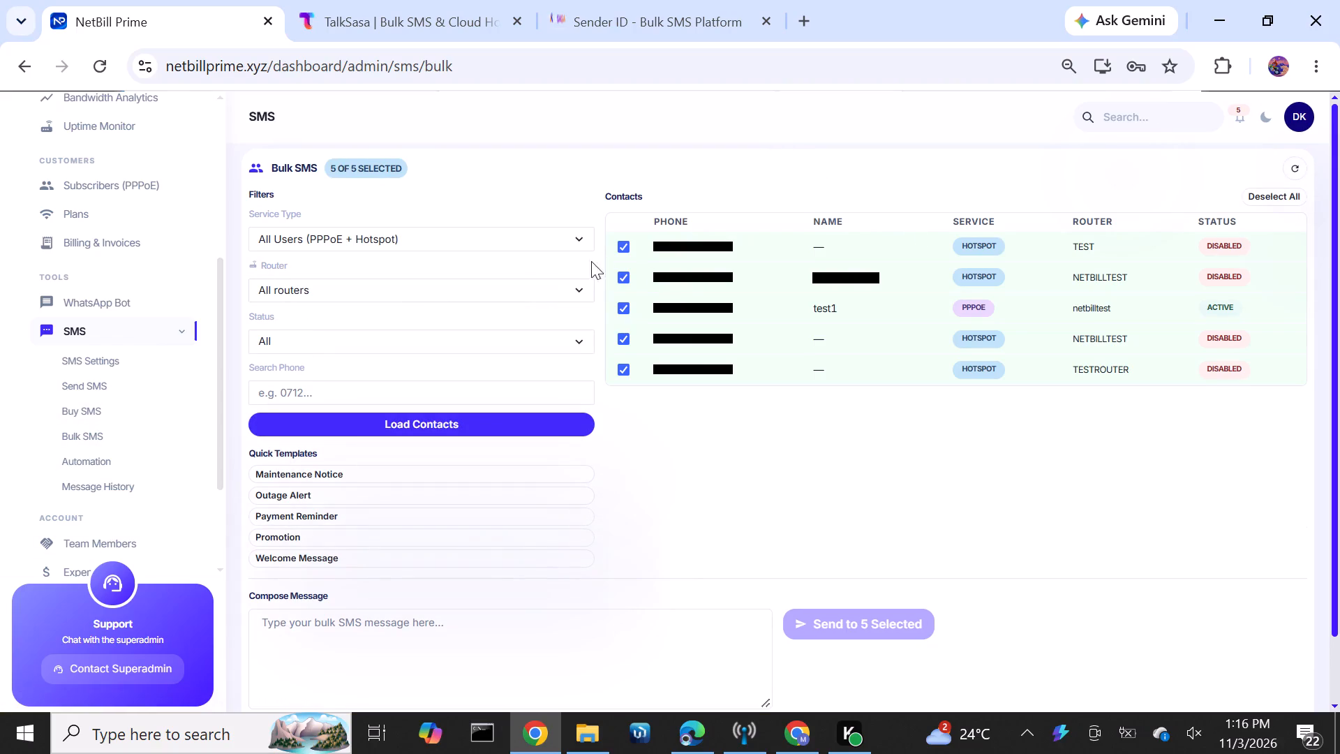
left_click(627, 274)
left_click(620, 307)
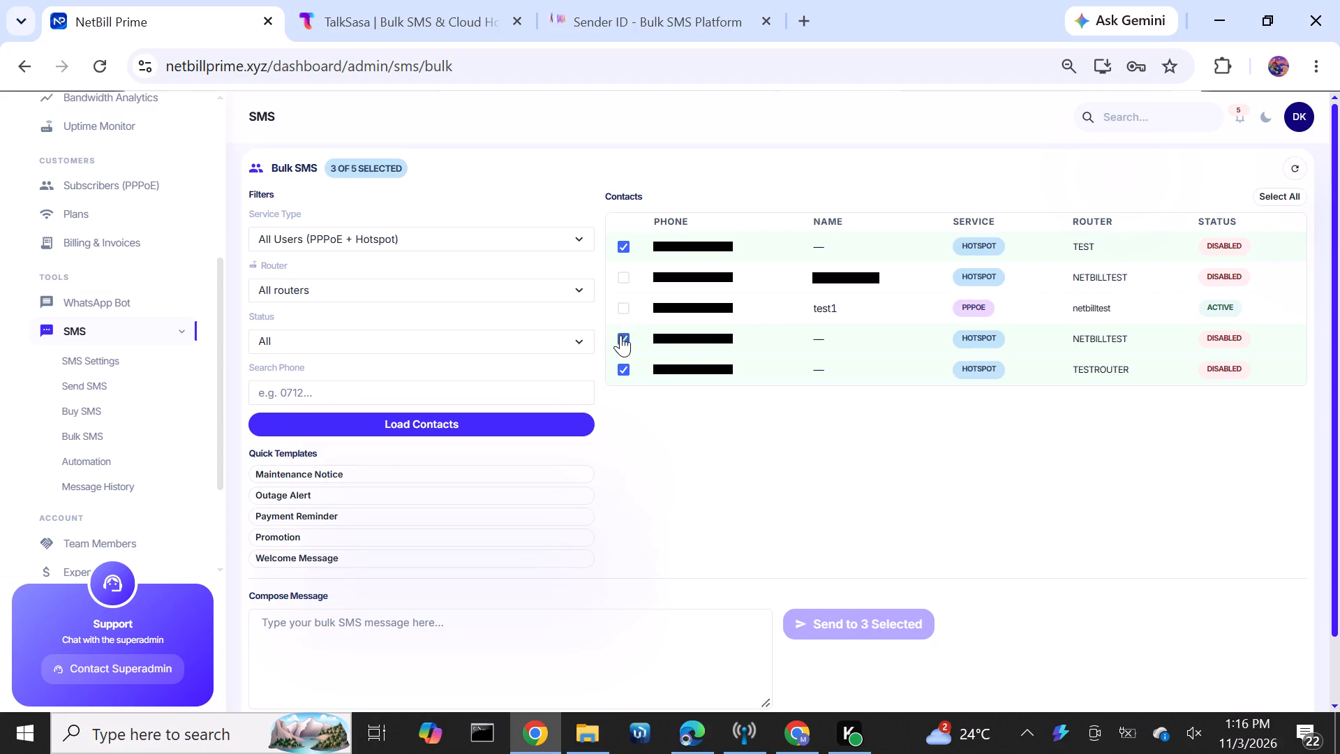
left_click(620, 335)
left_click(619, 359)
left_click(625, 246)
View the Router filter options, keep All routers, and activate the Search Phone field.
left_click(320, 291)
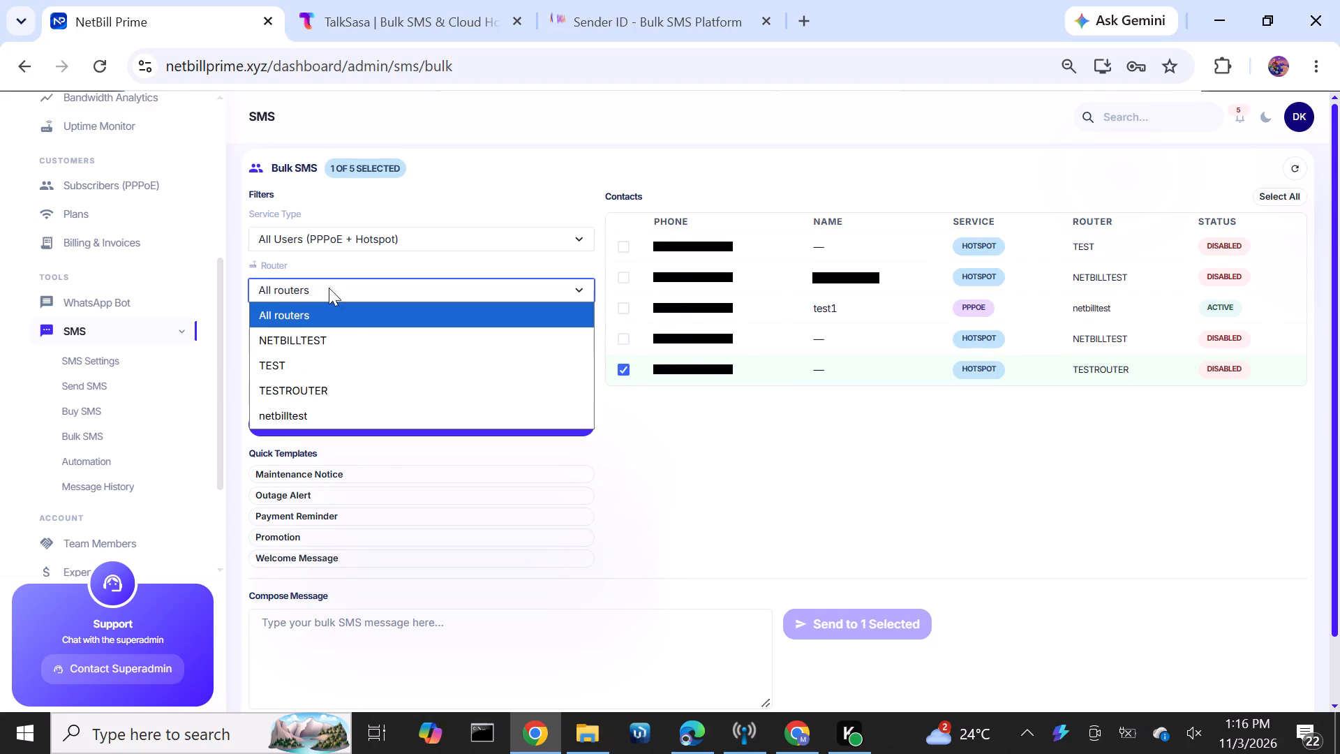
left_click(315, 306)
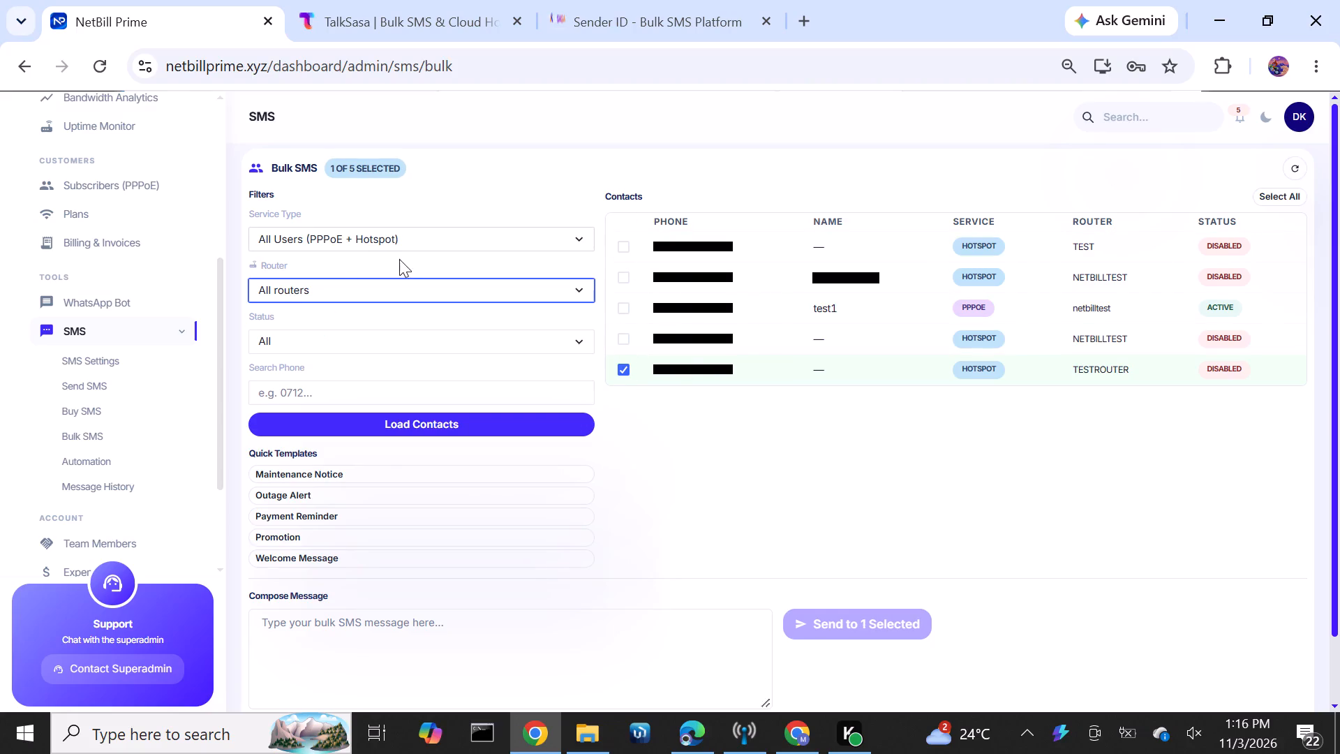
left_click(314, 384)
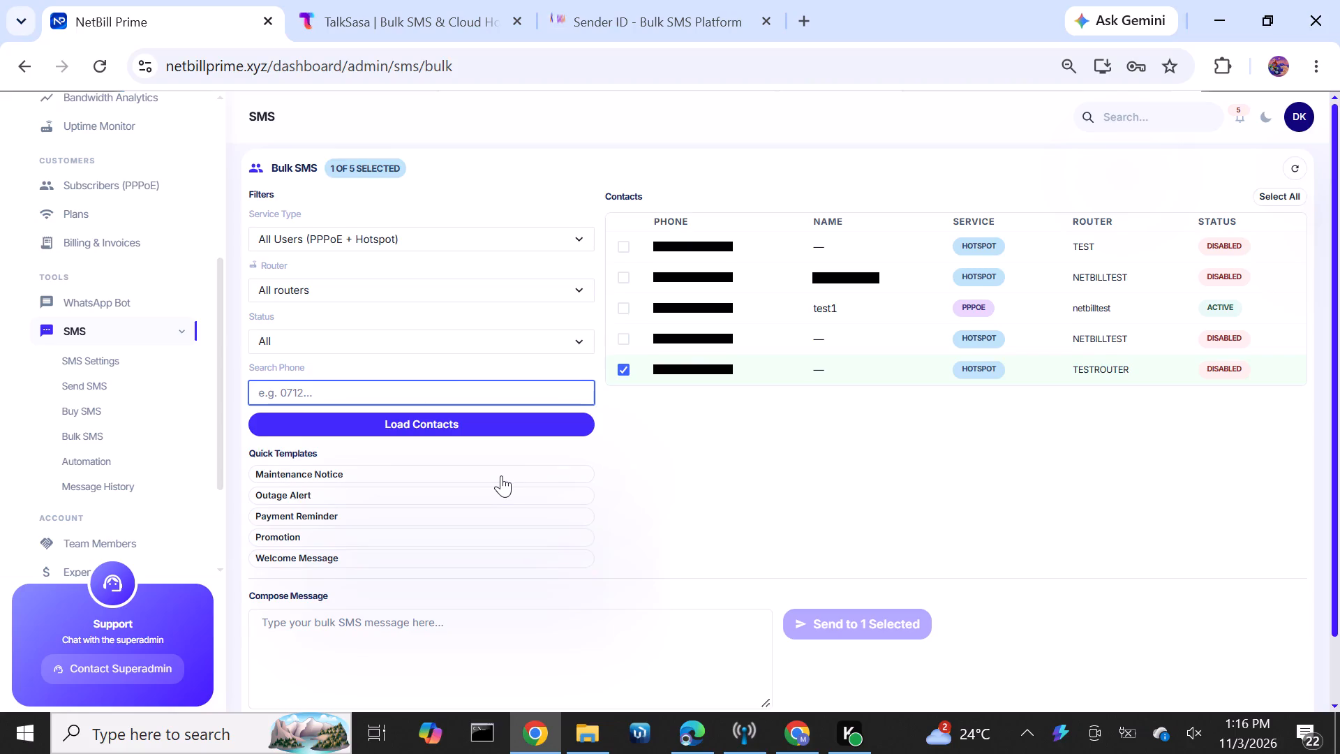
Compose the bulk message "hello".
scroll(502, 470, "down", 4)
left_click(334, 561)
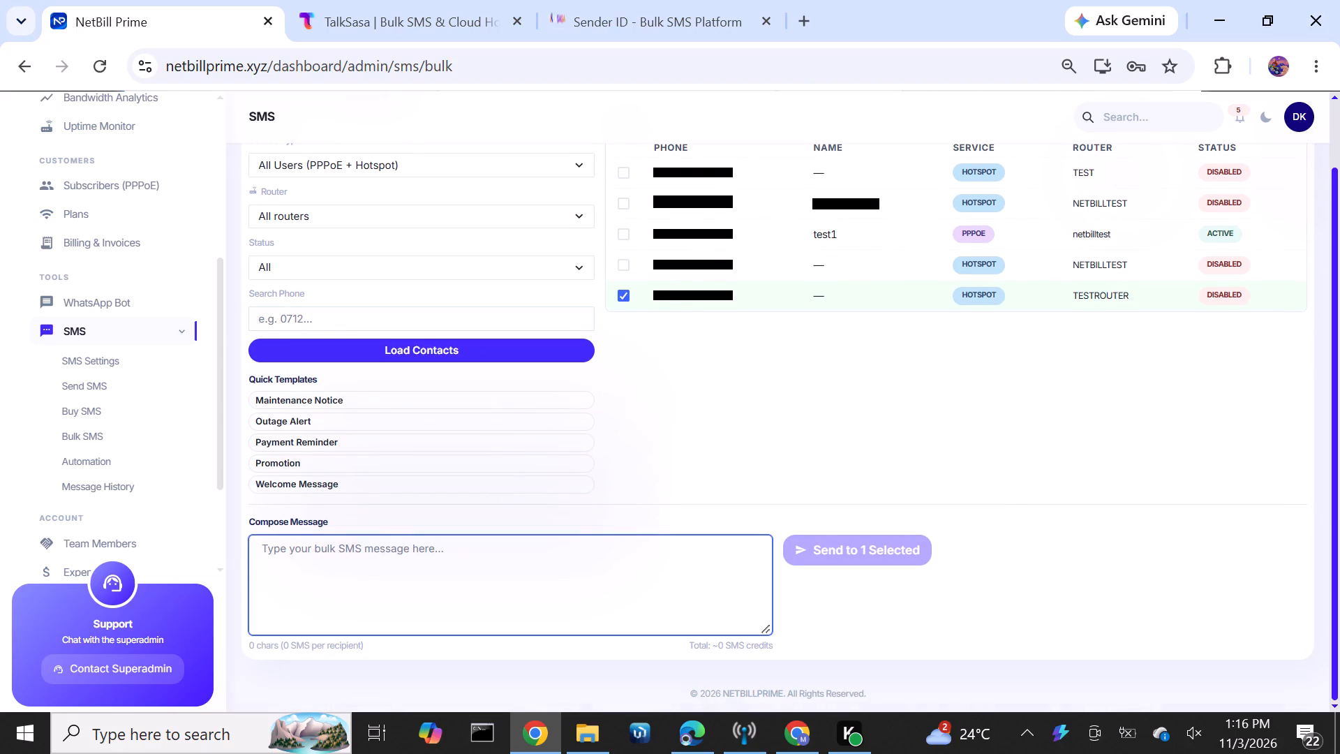
type("hello")
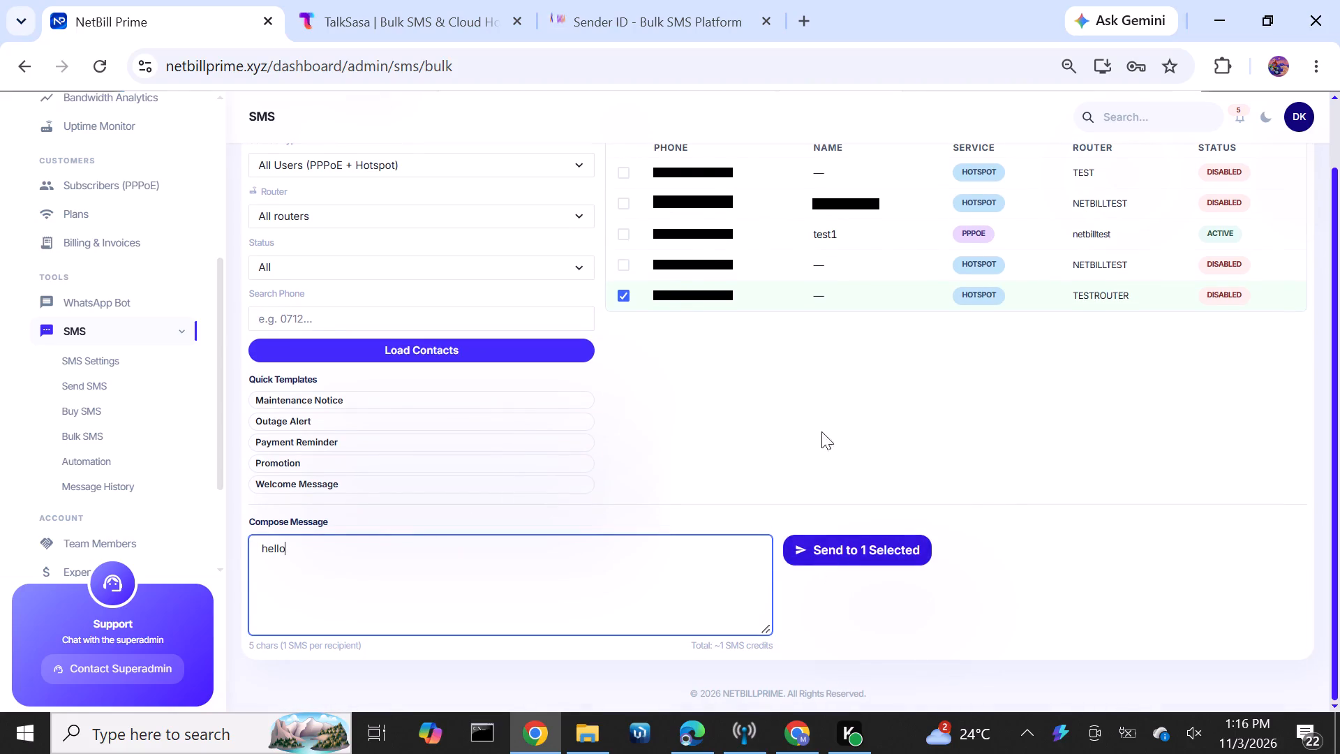
Select only the named NETBILLTEST hotspot contact instead of the TESTROUTER one and send the bulk message.
left_click(625, 207)
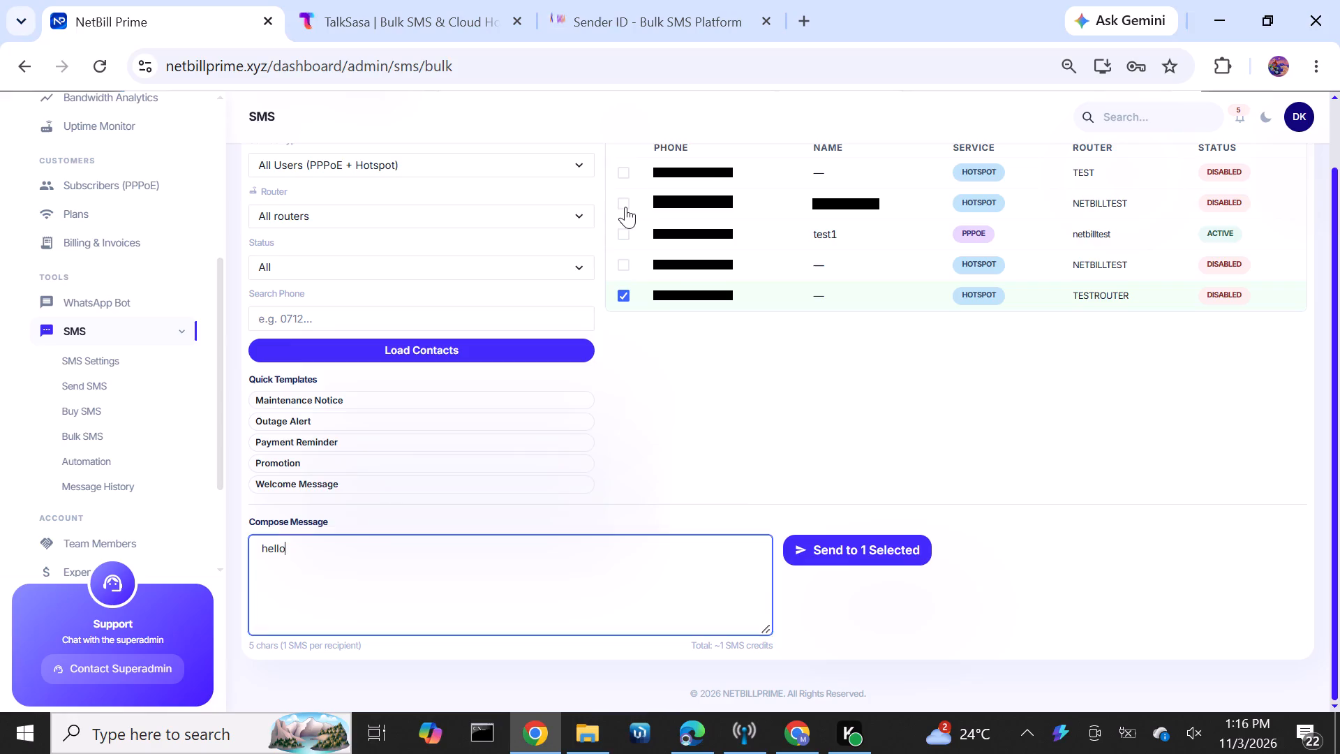
left_click(623, 297)
left_click(856, 545)
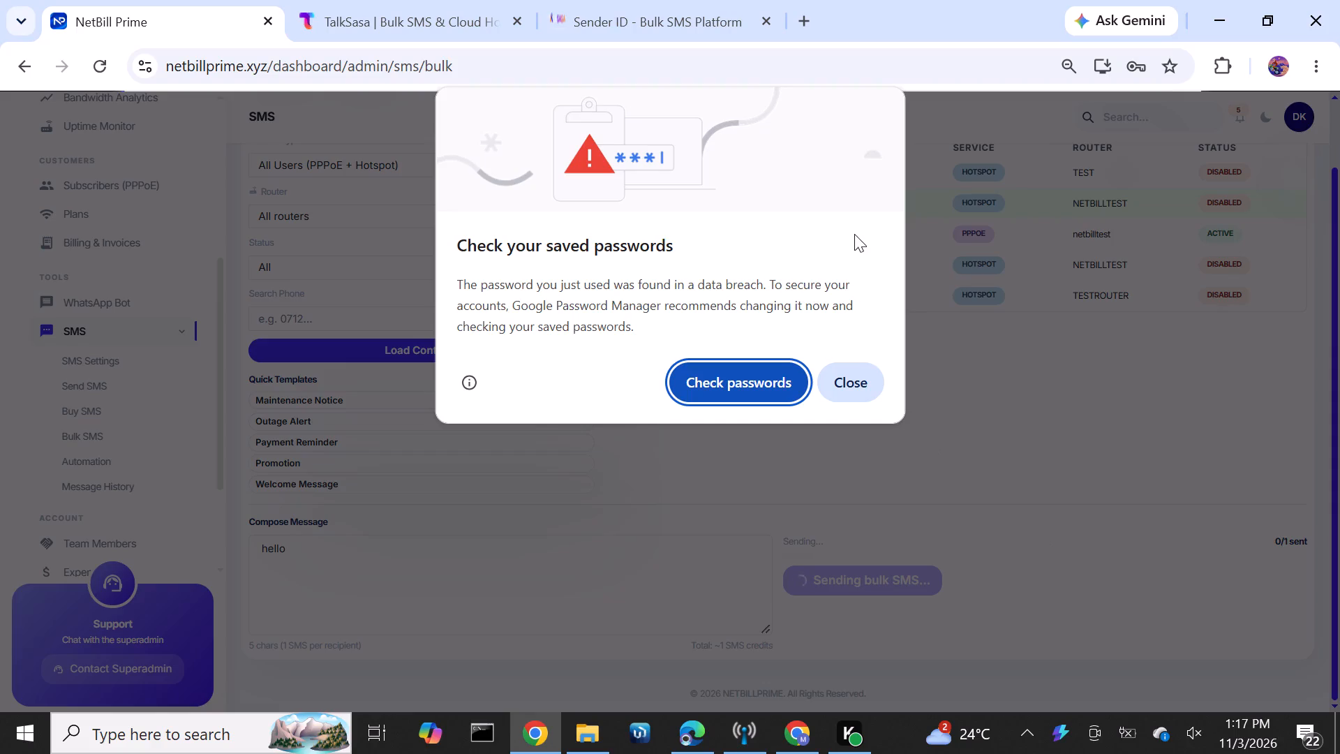
Dismiss the saved passwords prompt without running the password check.
left_click(854, 373)
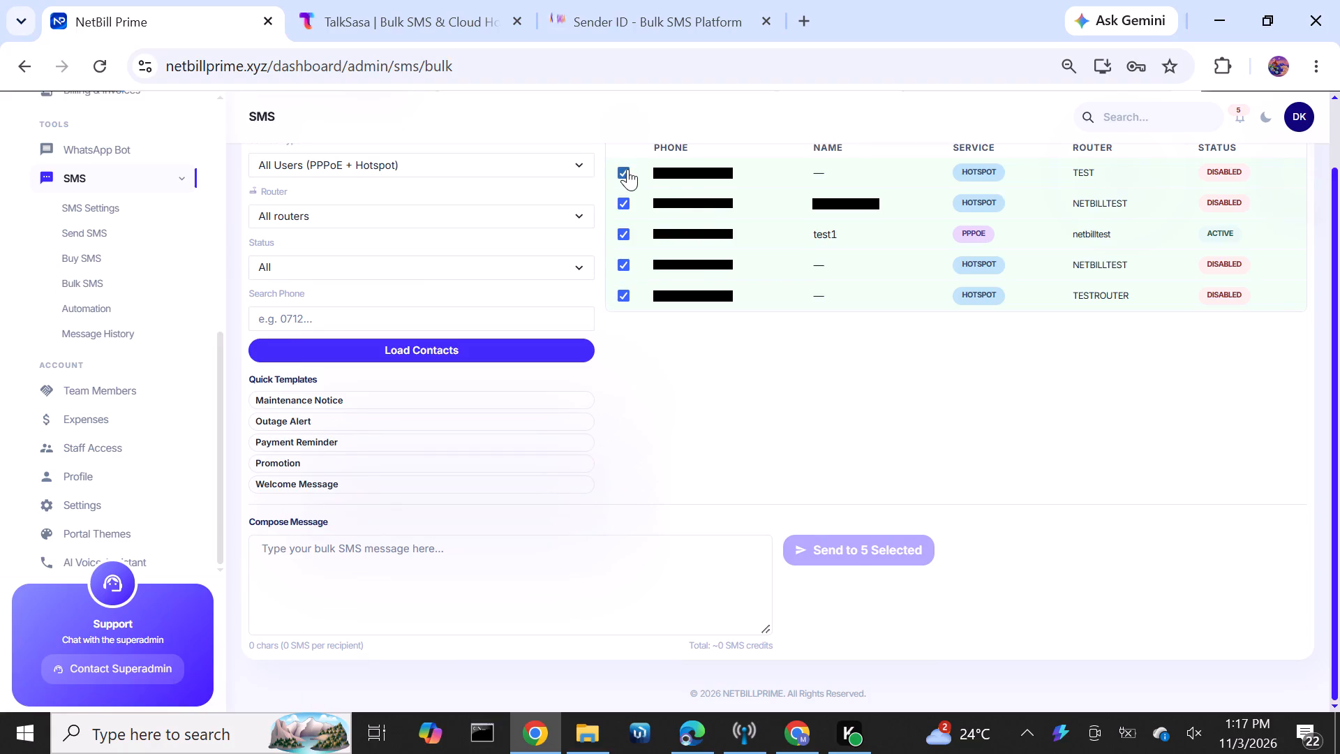
Clear all bulk recipients and select only the named NETBILLTEST hotspot contact.
left_click(627, 169)
scroll(633, 218, "up", 3)
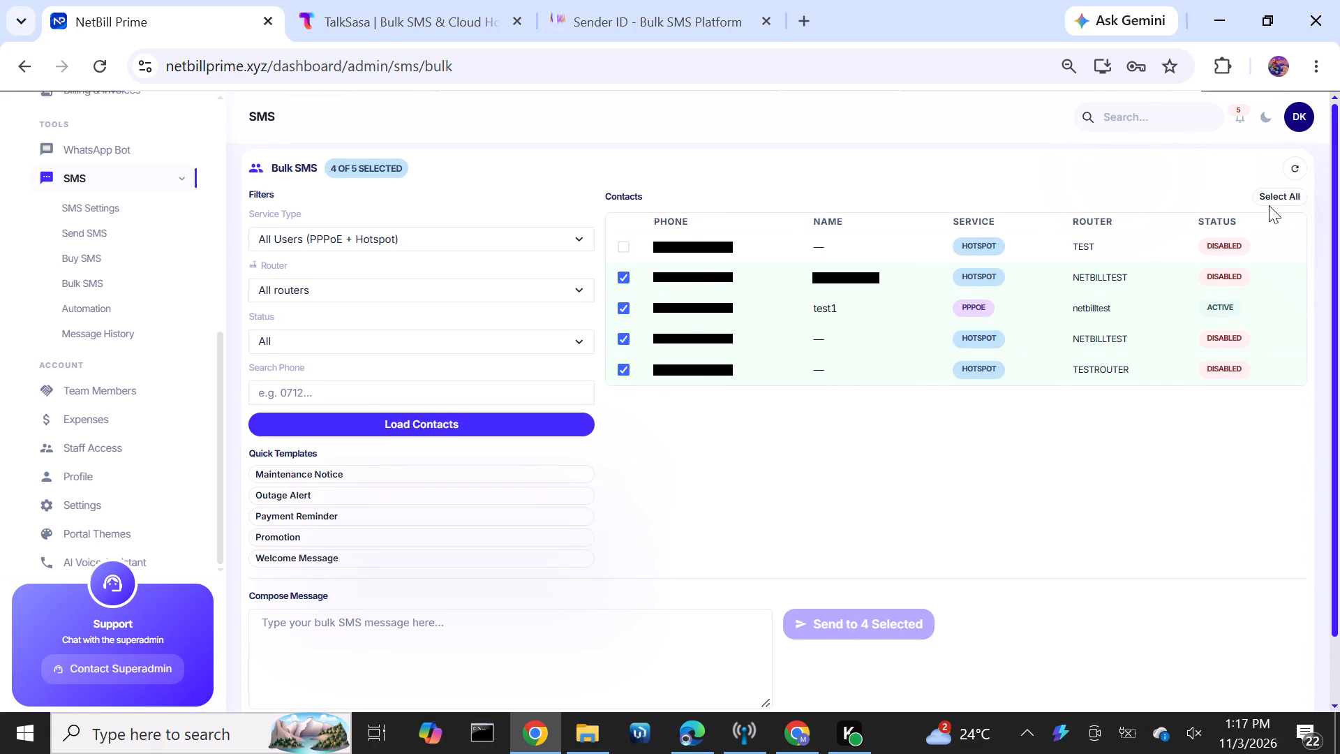
left_click(1267, 200)
left_click(1267, 200)
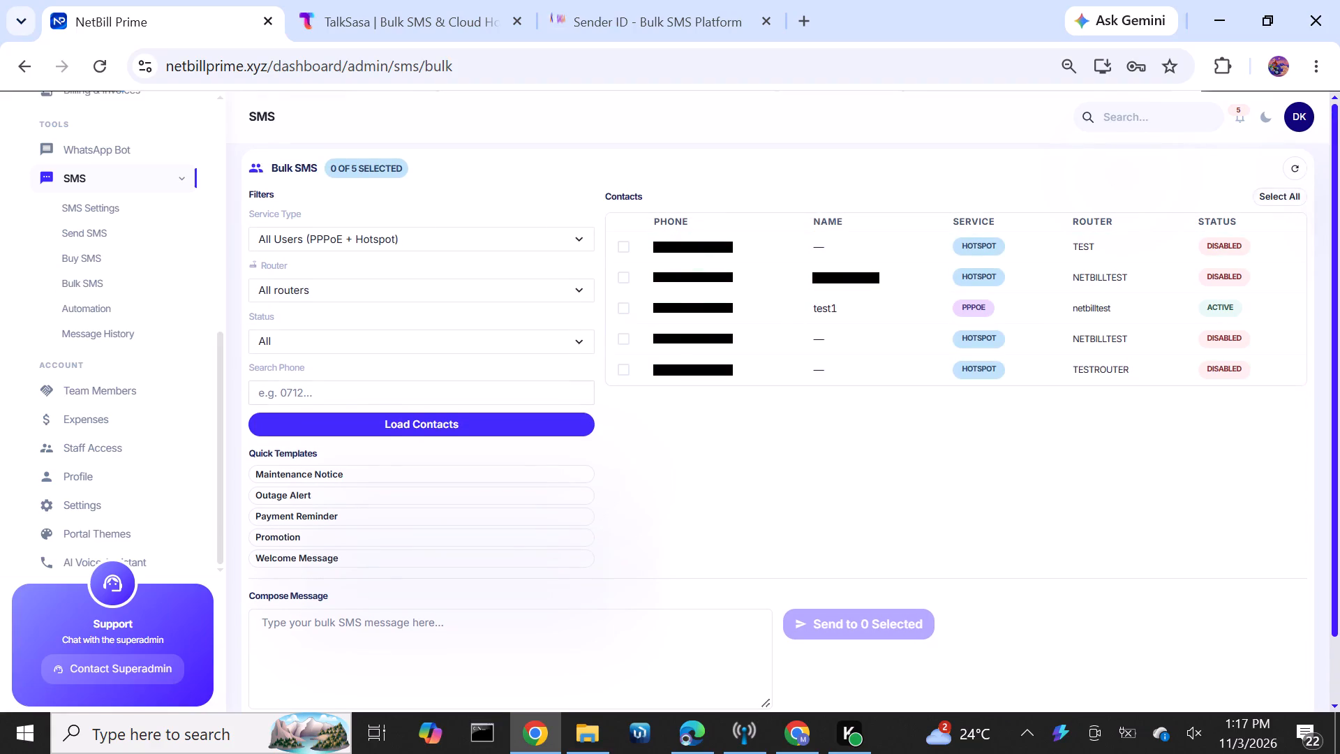
left_click(621, 274)
Fill the bulk message with the Outage Alert template, send it to the selected contact, and highlight the resulting notice.
scroll(653, 378, "down", 5)
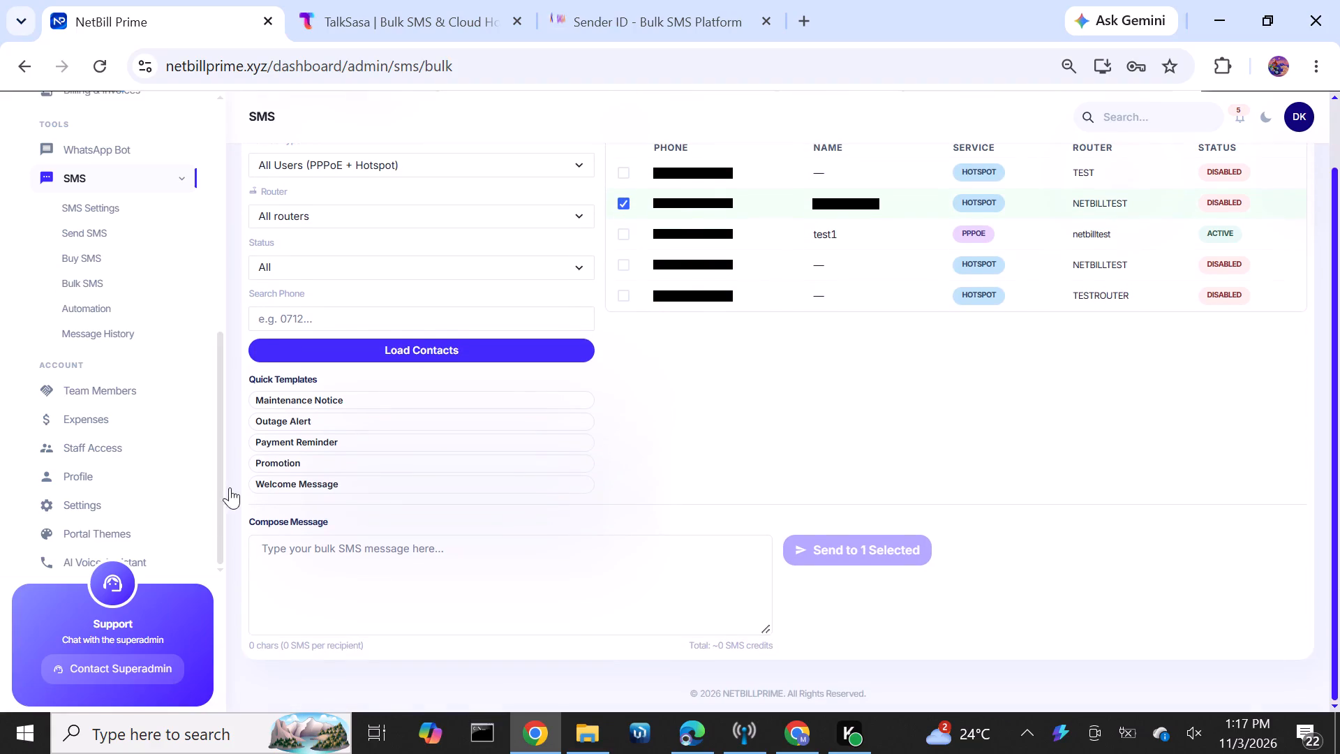
left_click(350, 530)
left_click(334, 556)
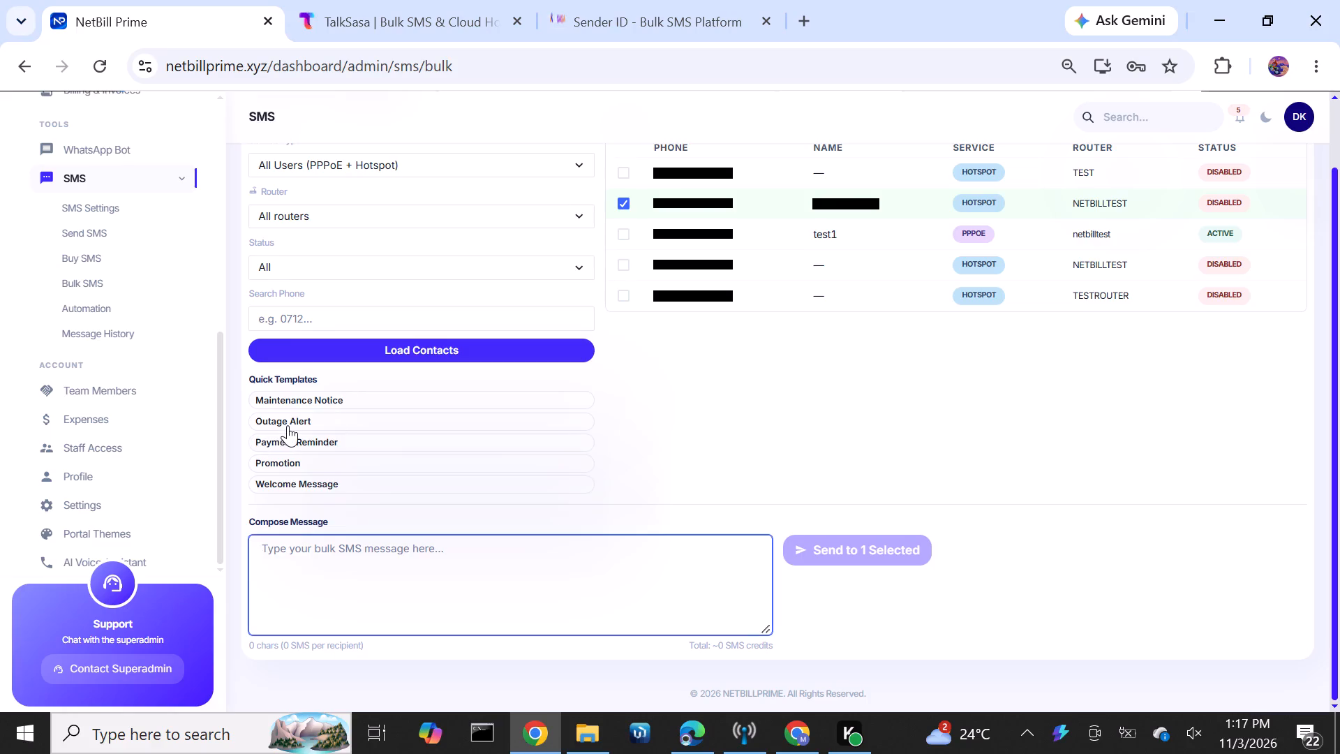
left_click(288, 425)
left_click(814, 551)
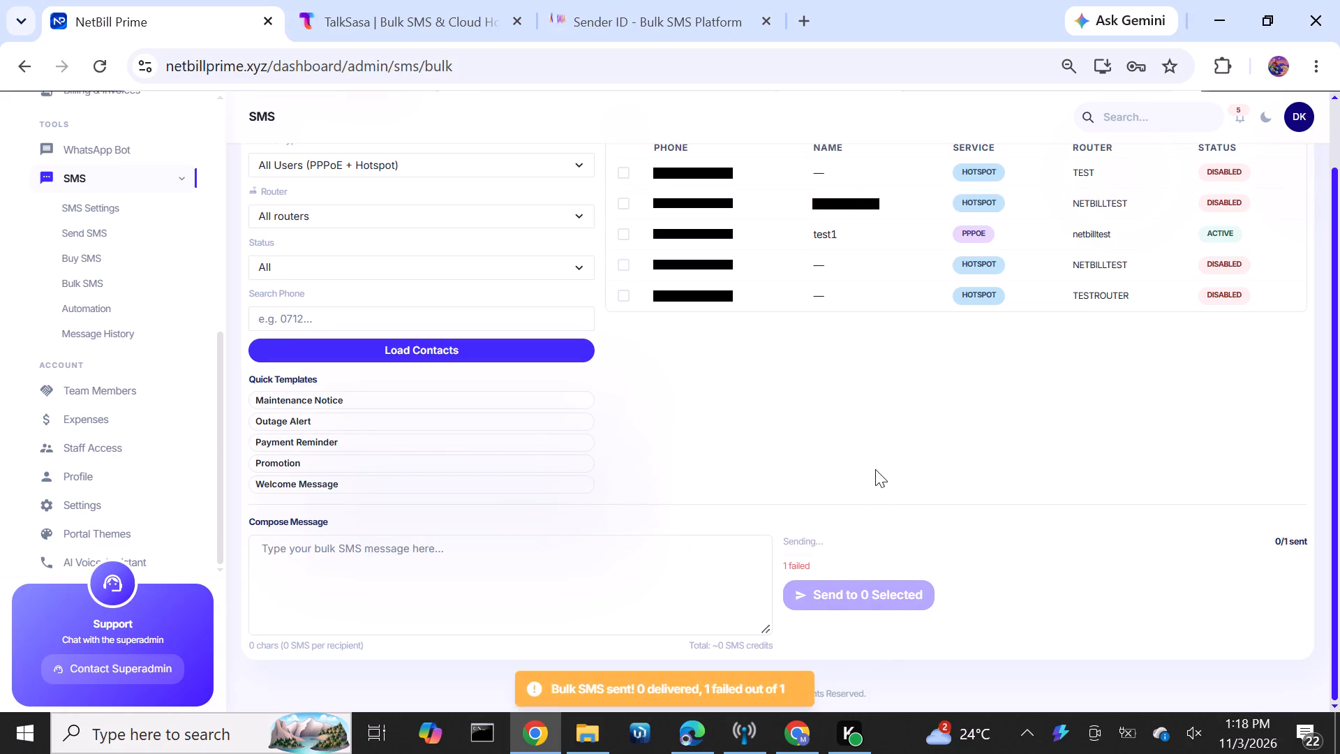
left_click_drag(787, 686, 501, 695)
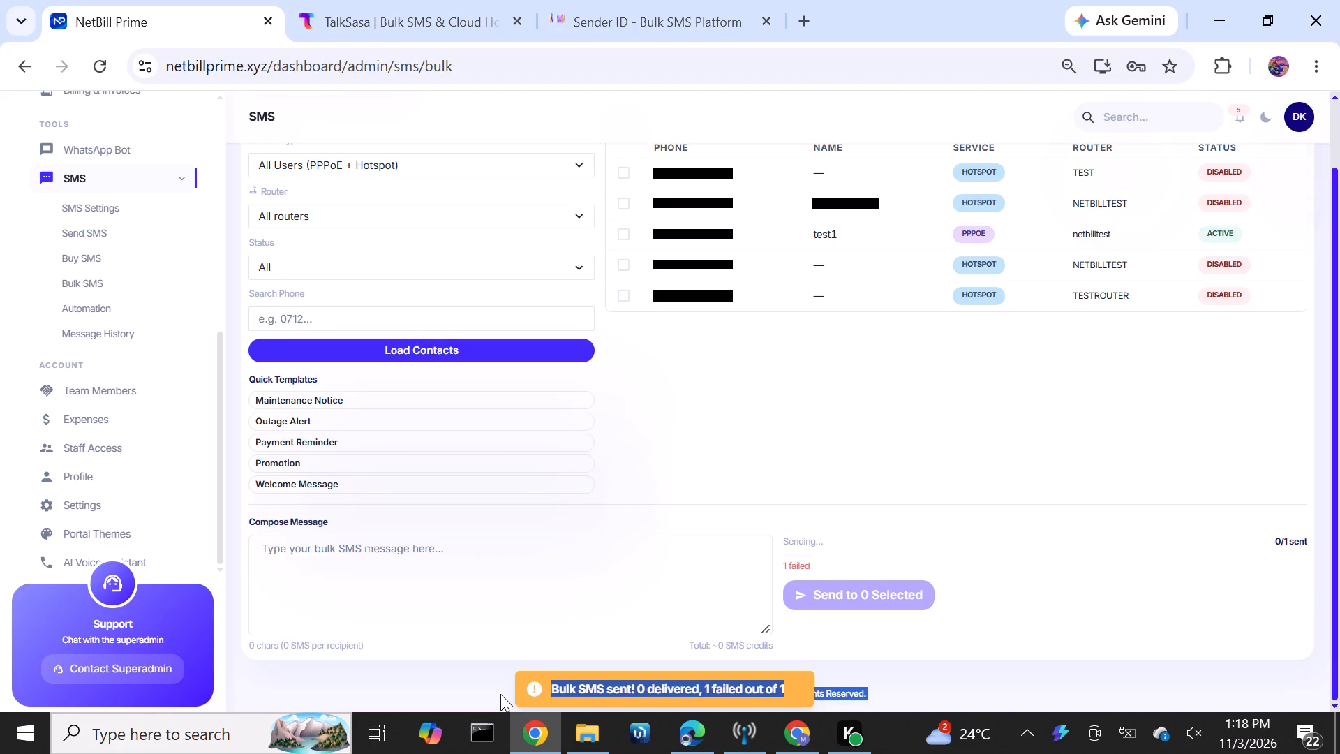
Switch to Command Prompt and enter a cd command.
left_click(482, 744)
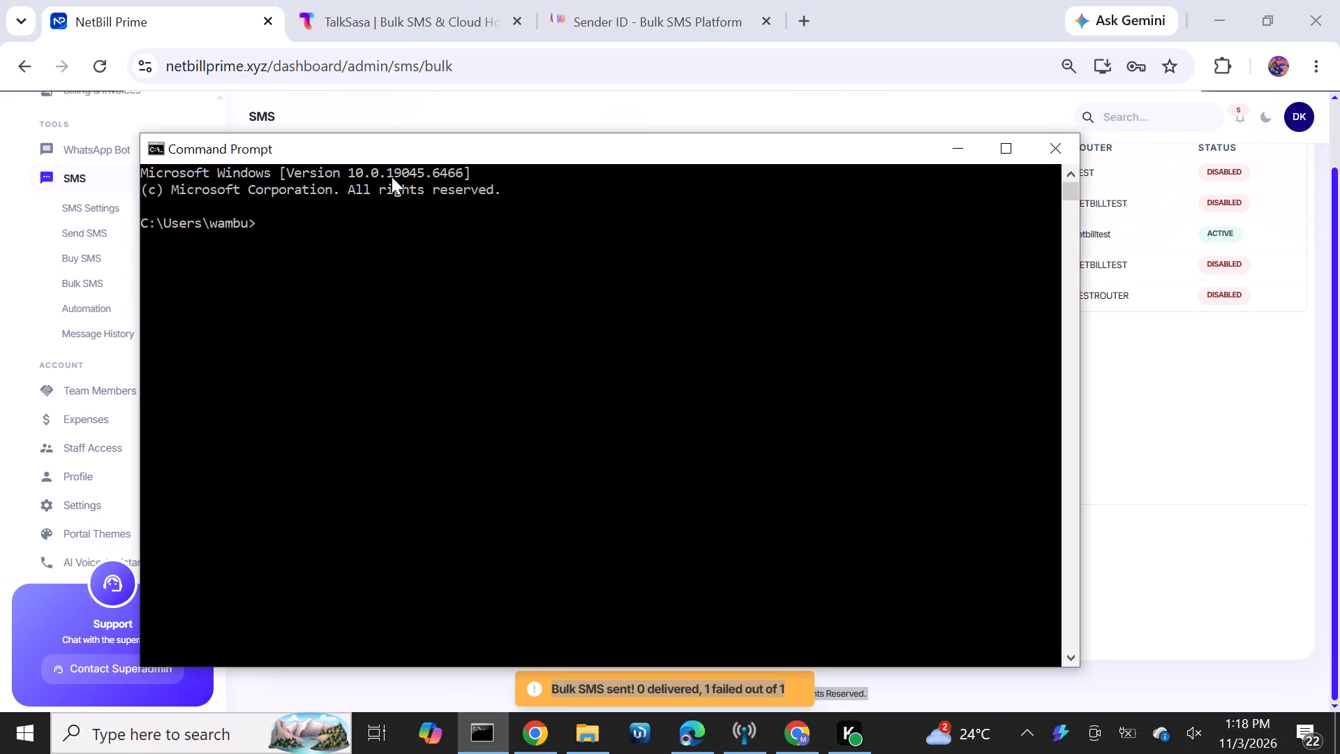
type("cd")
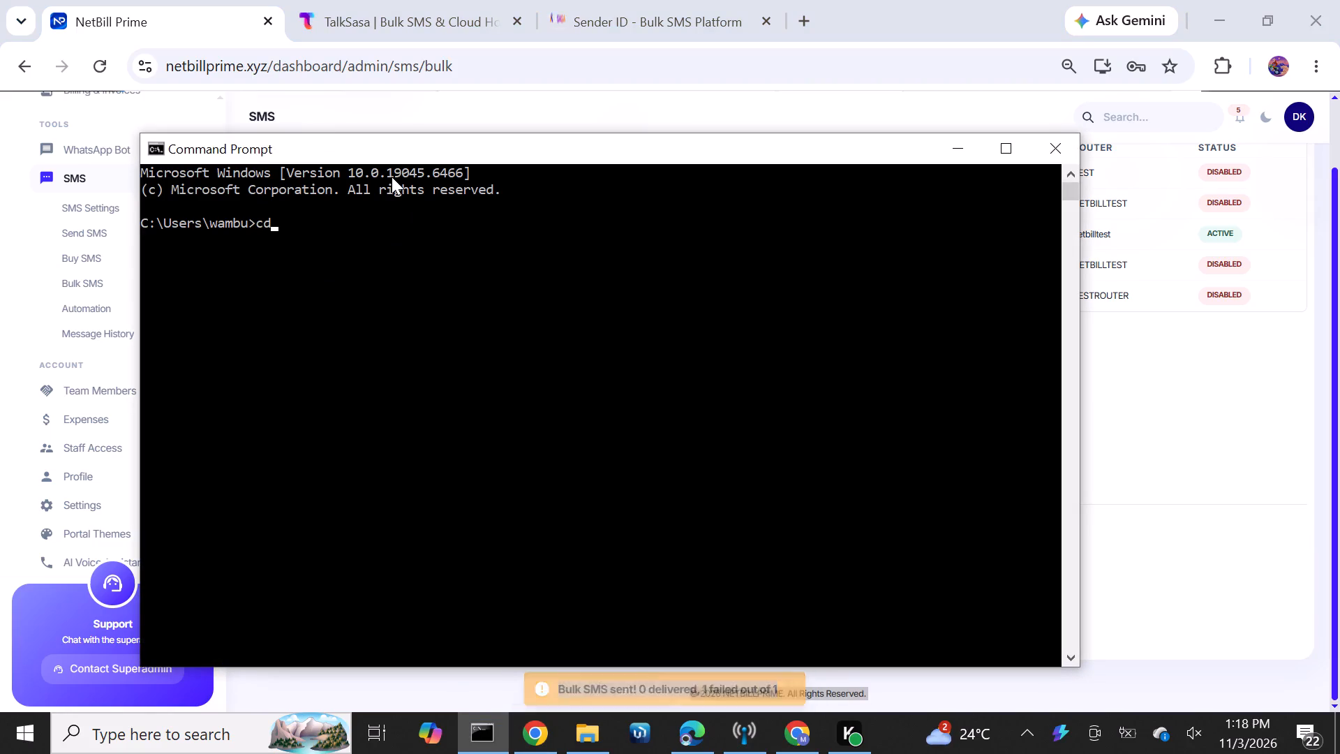
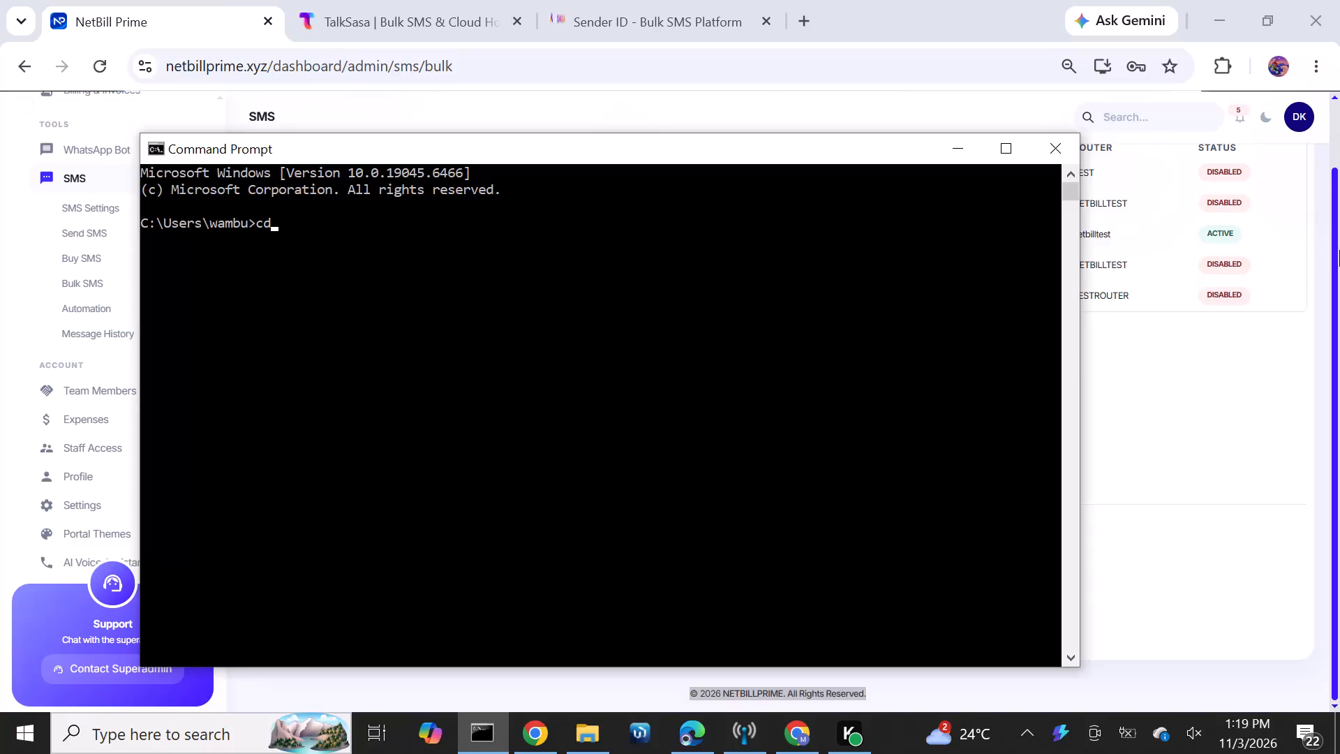
Return to NetBill Prime's Bulk SMS page from the Command Prompt window and select only the named NETBILLTEST hotspot contact.
left_click(1269, 467)
scroll(712, 234, "up", 2)
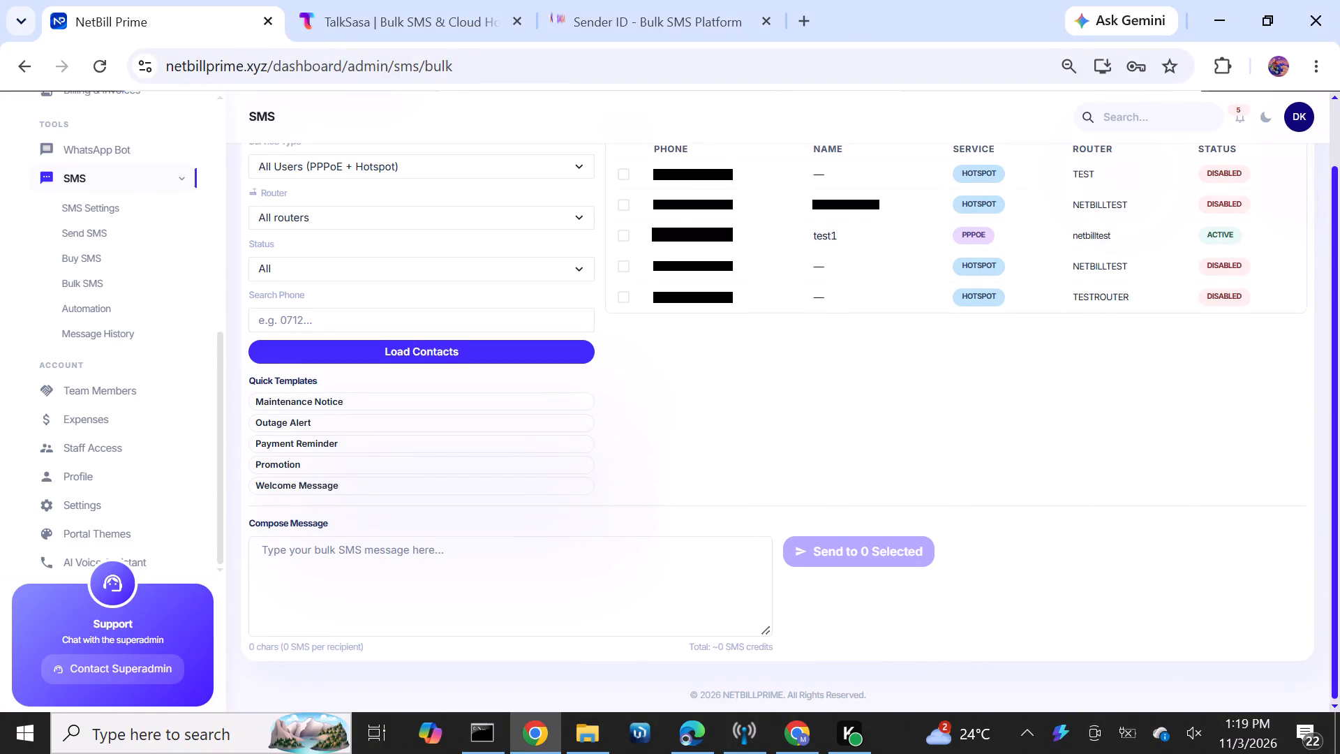
scroll(712, 234, "up", 2)
left_click(616, 283)
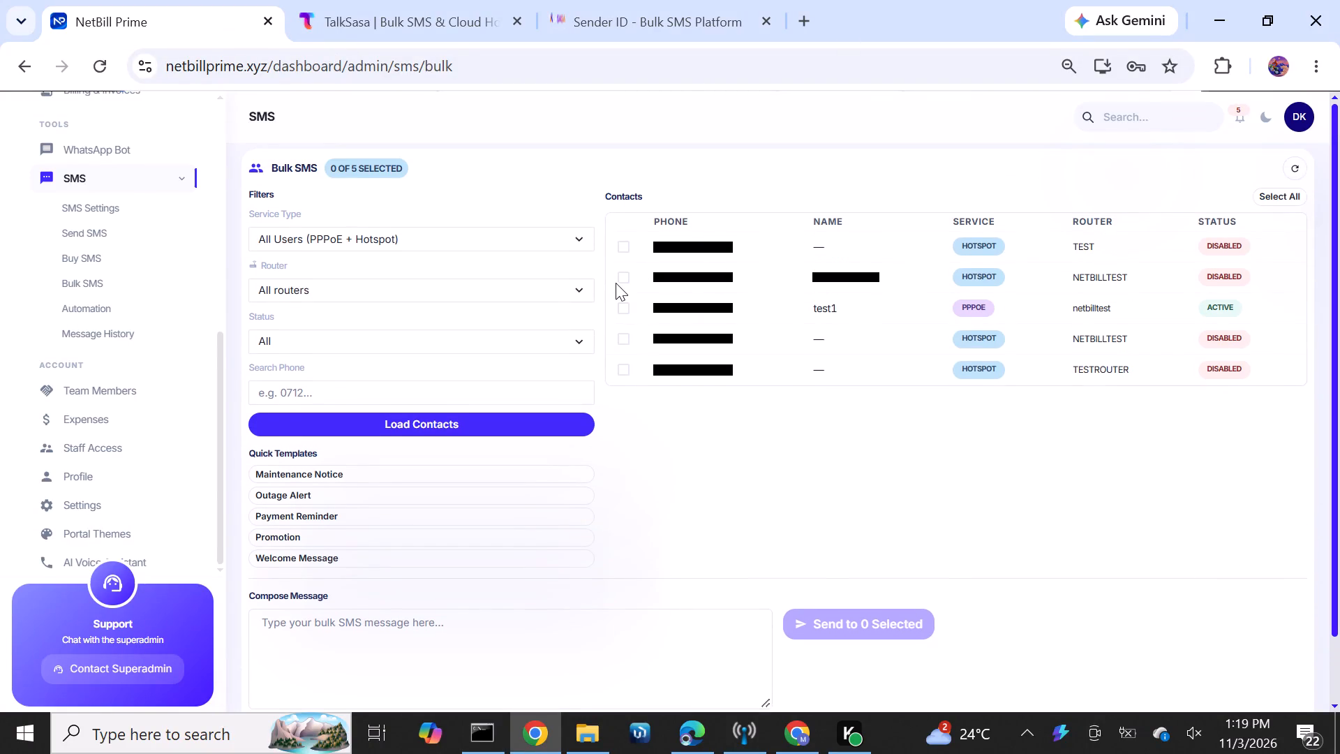
left_click(622, 277)
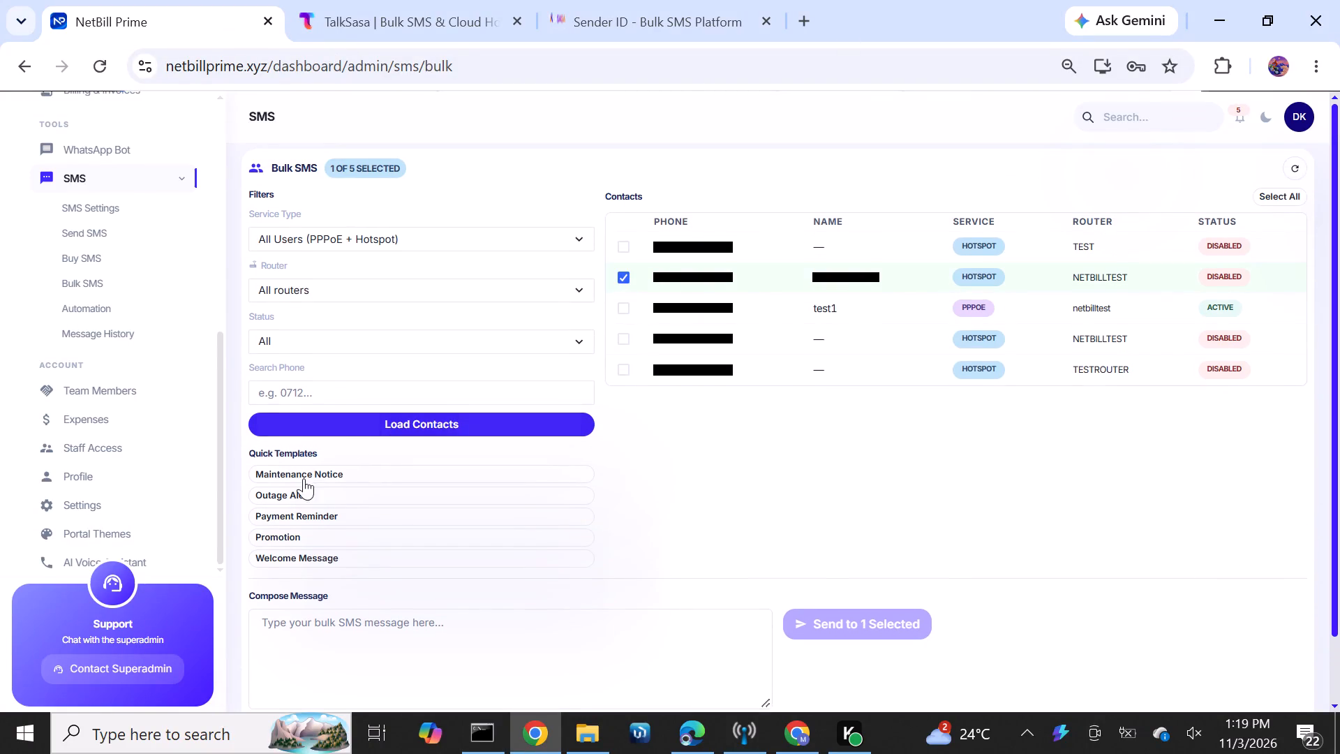
Preview the Payment Reminder, Promotion and Maintenance Notice quick templates in the message composer.
scroll(371, 446, "down", 1)
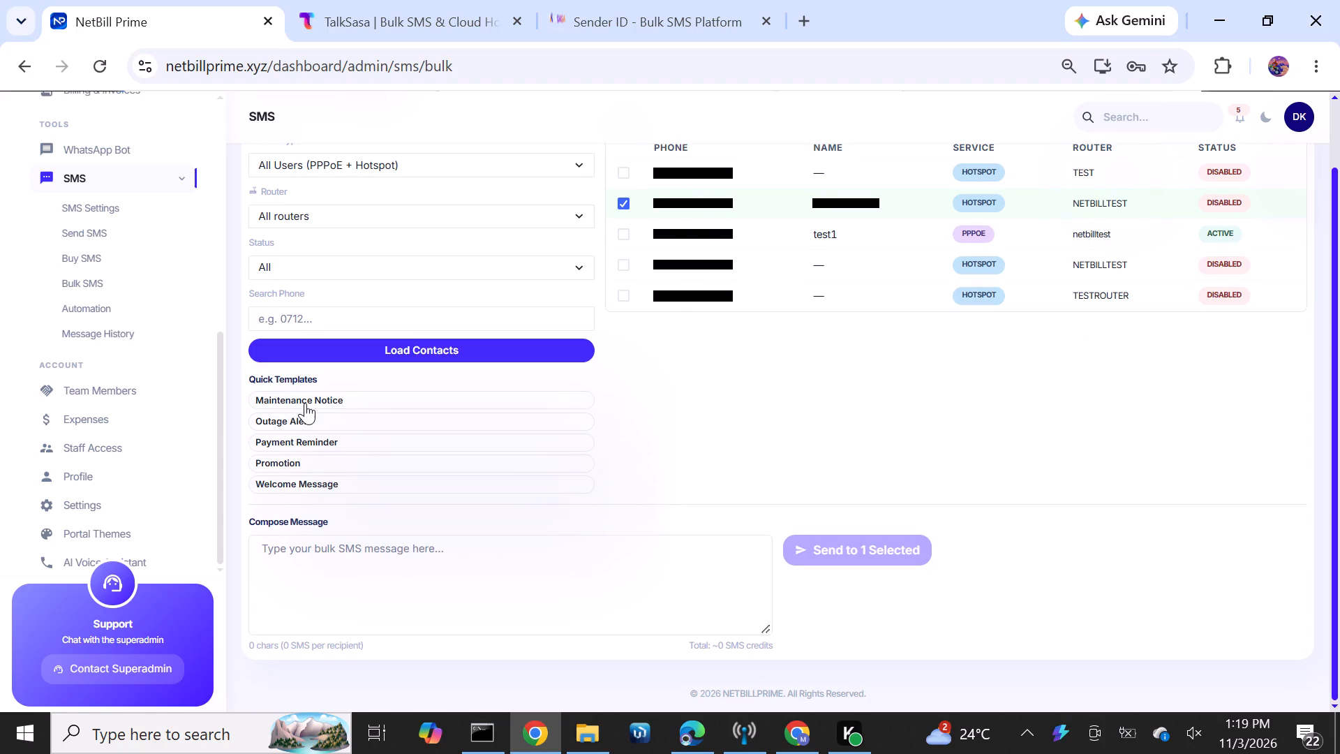
left_click(301, 441)
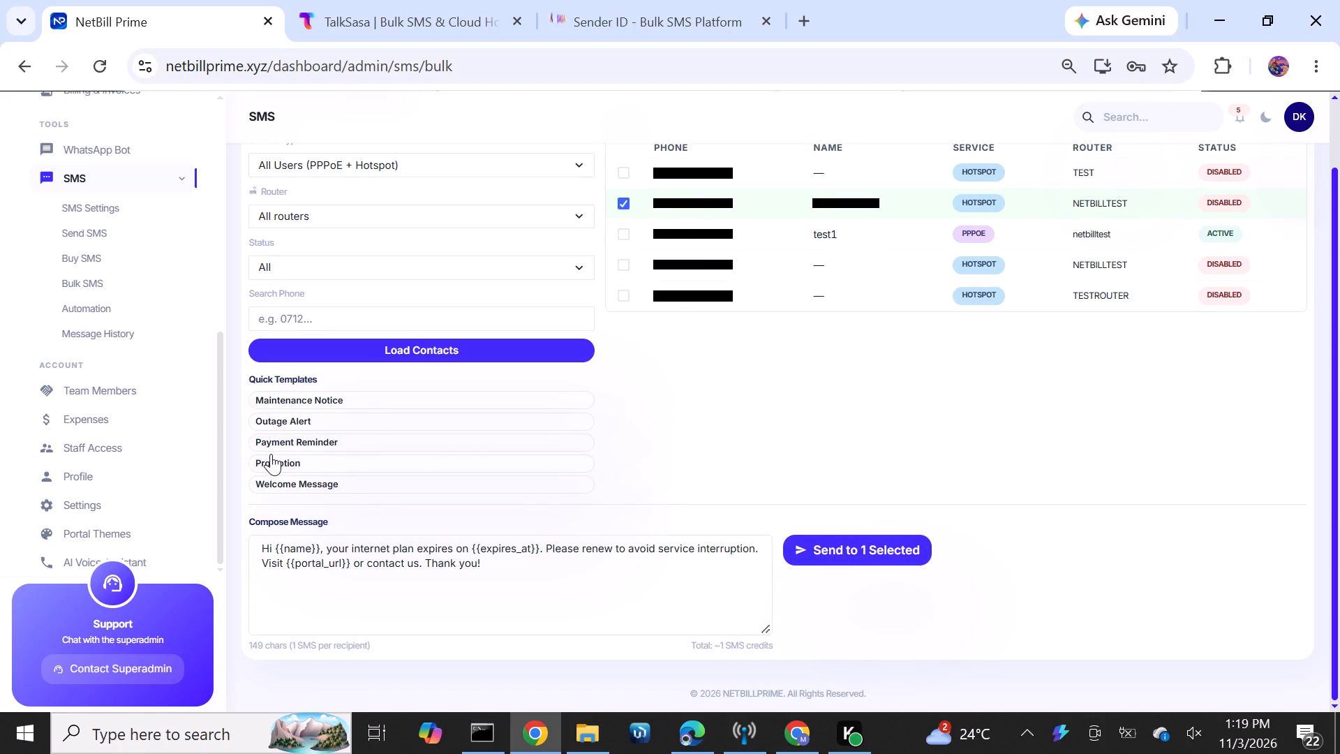
left_click(292, 446)
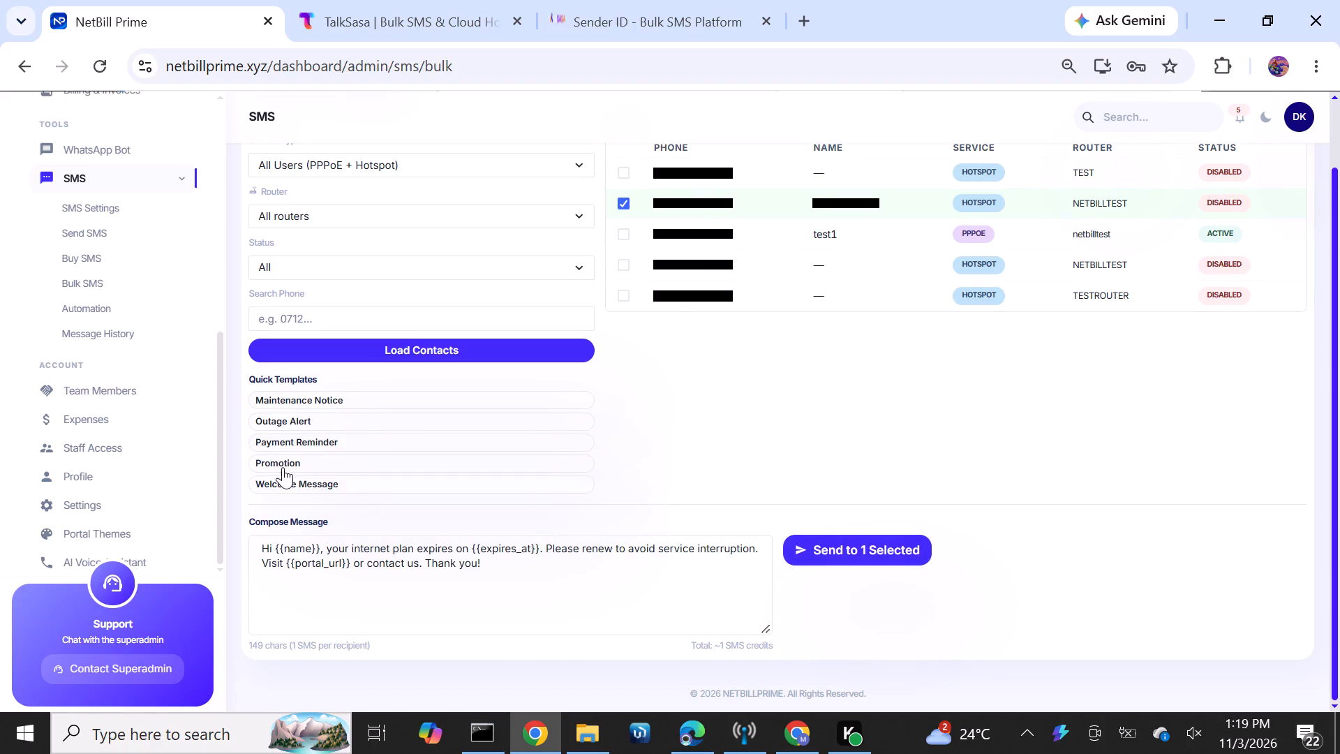
left_click(283, 466)
left_click(275, 396)
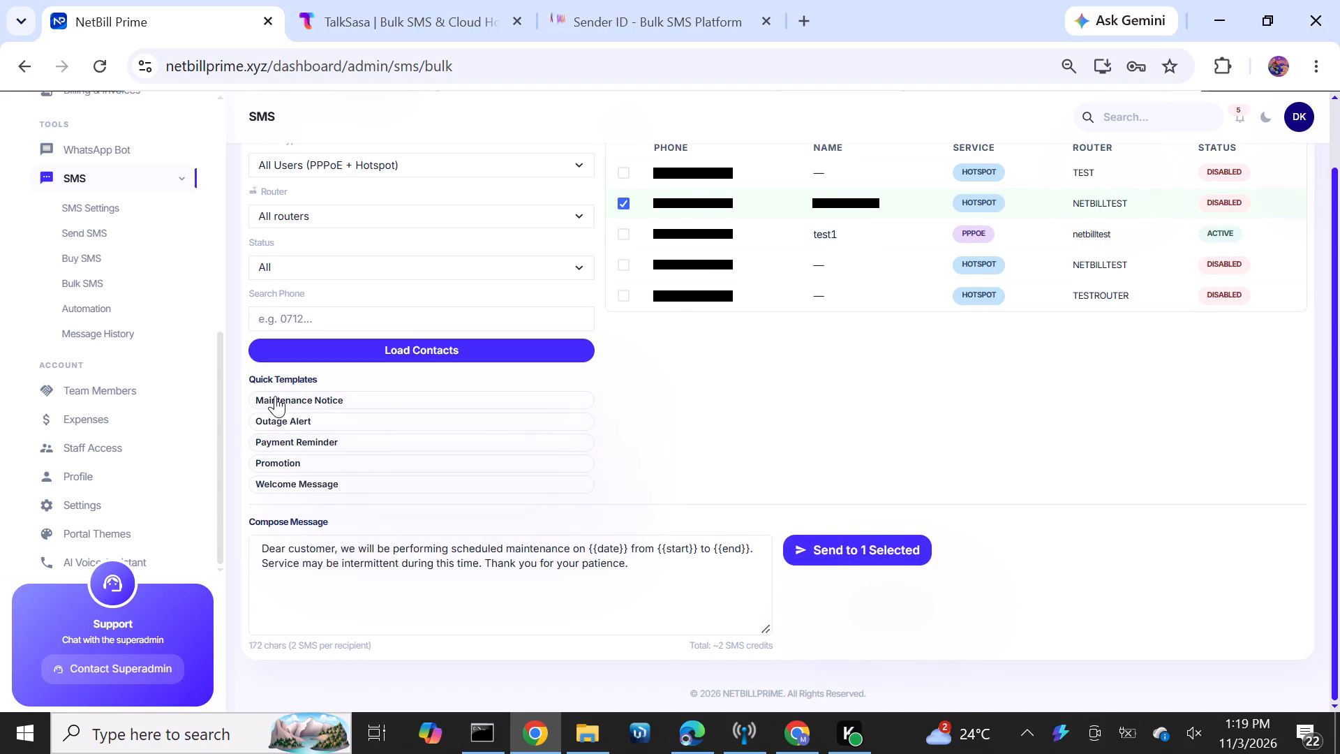
Load the Outage Alert template and send it to the selected contact.
left_click(307, 422)
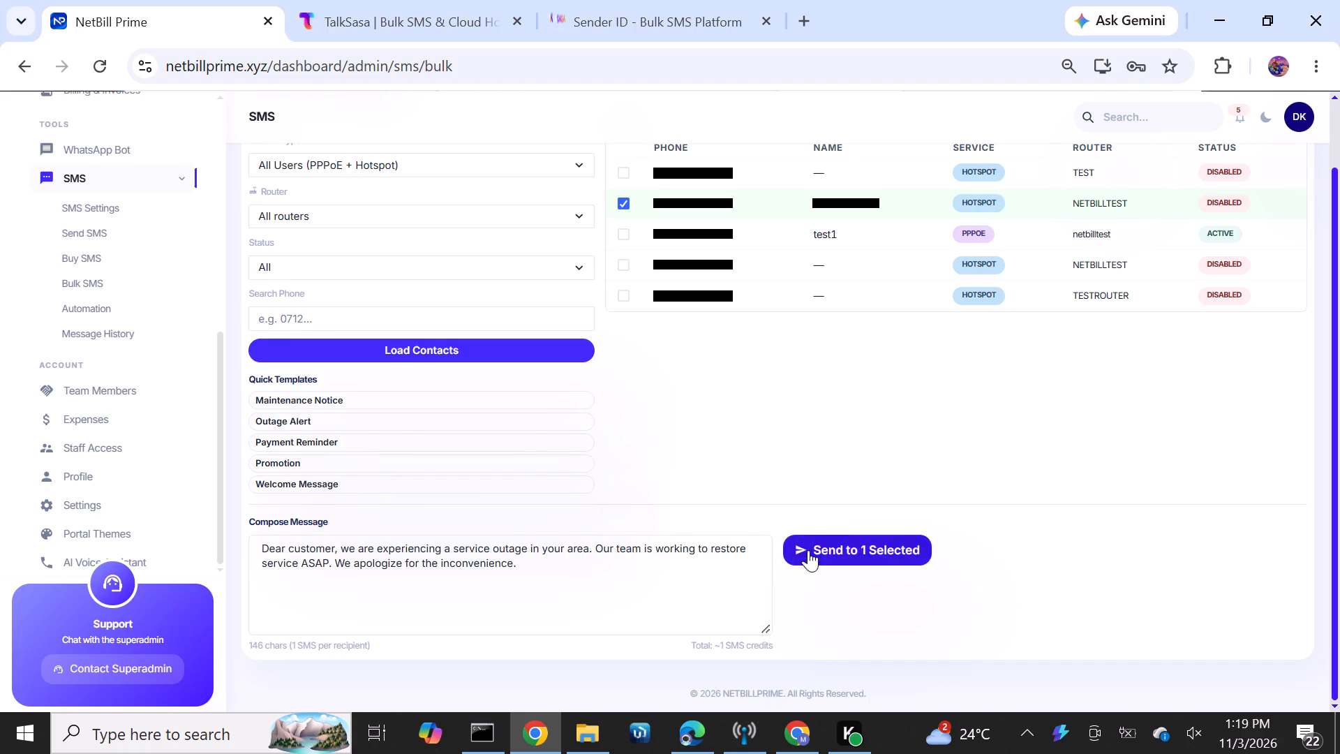
left_click(808, 549)
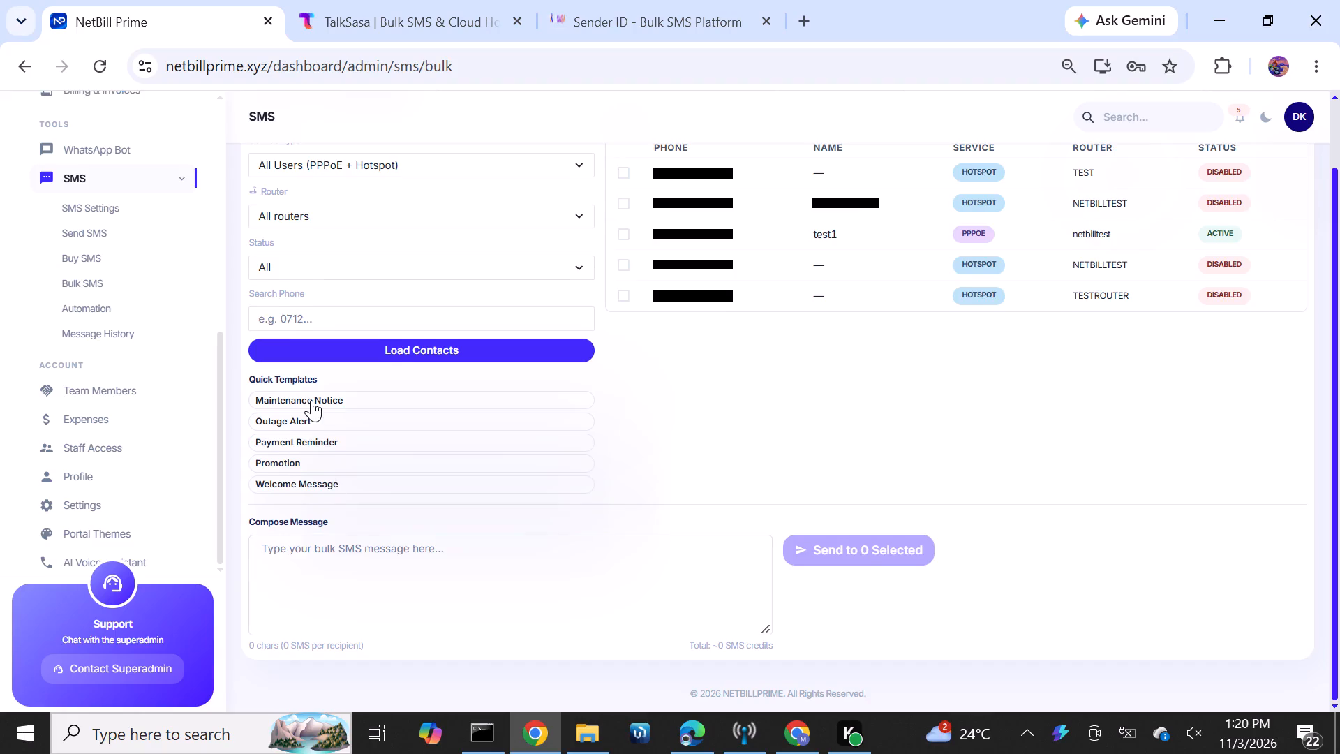
Select the named NETBILLTEST hotspot contact again in the Bulk SMS contact list.
scroll(311, 400, "up", 6)
scroll(440, 362, "up", 6)
scroll(530, 339, "up", 7)
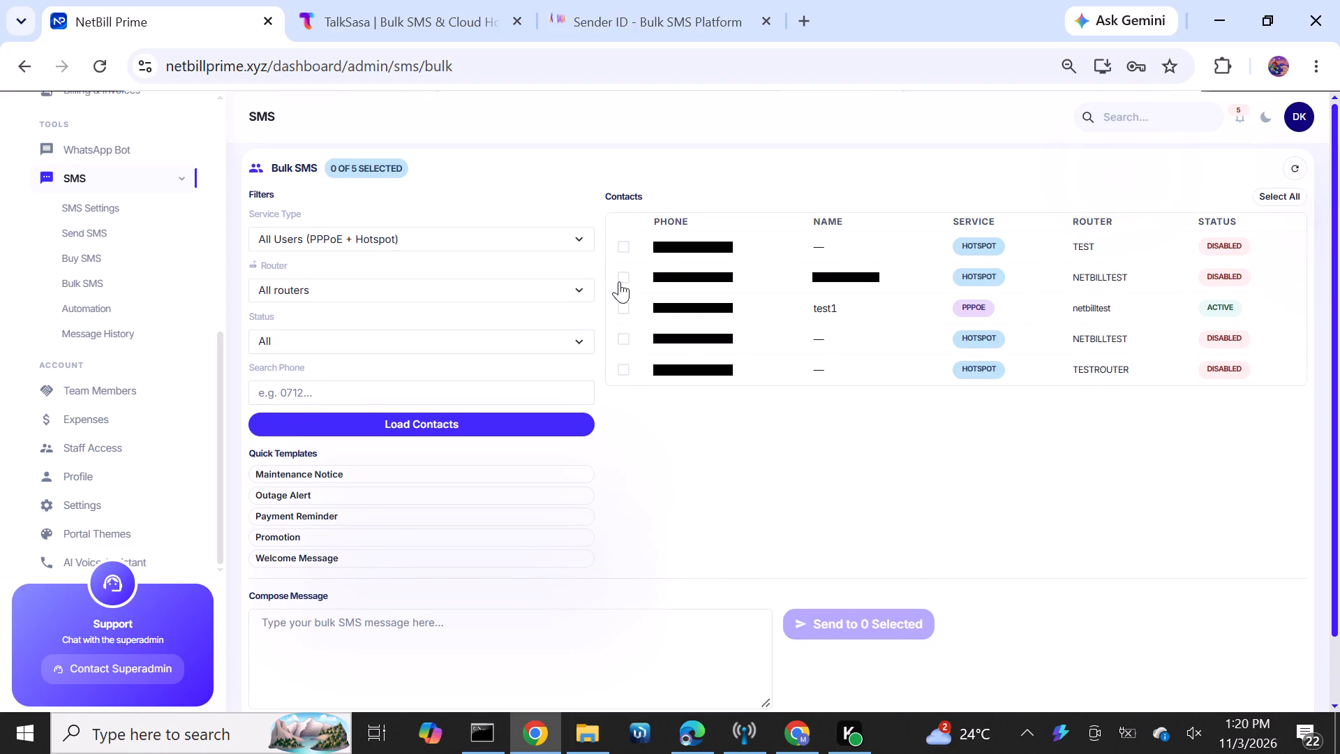
left_click(621, 281)
scroll(352, 323, "up", 6)
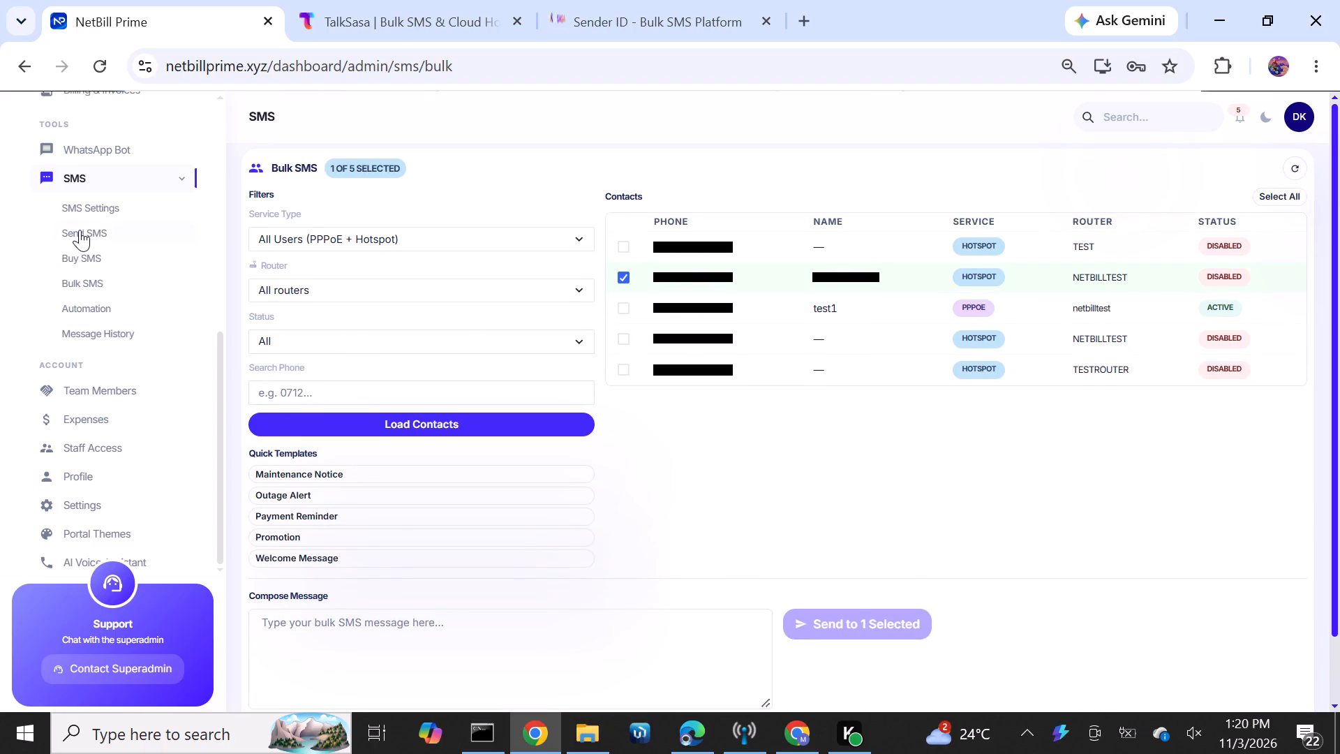
scroll(135, 243, "up", 6)
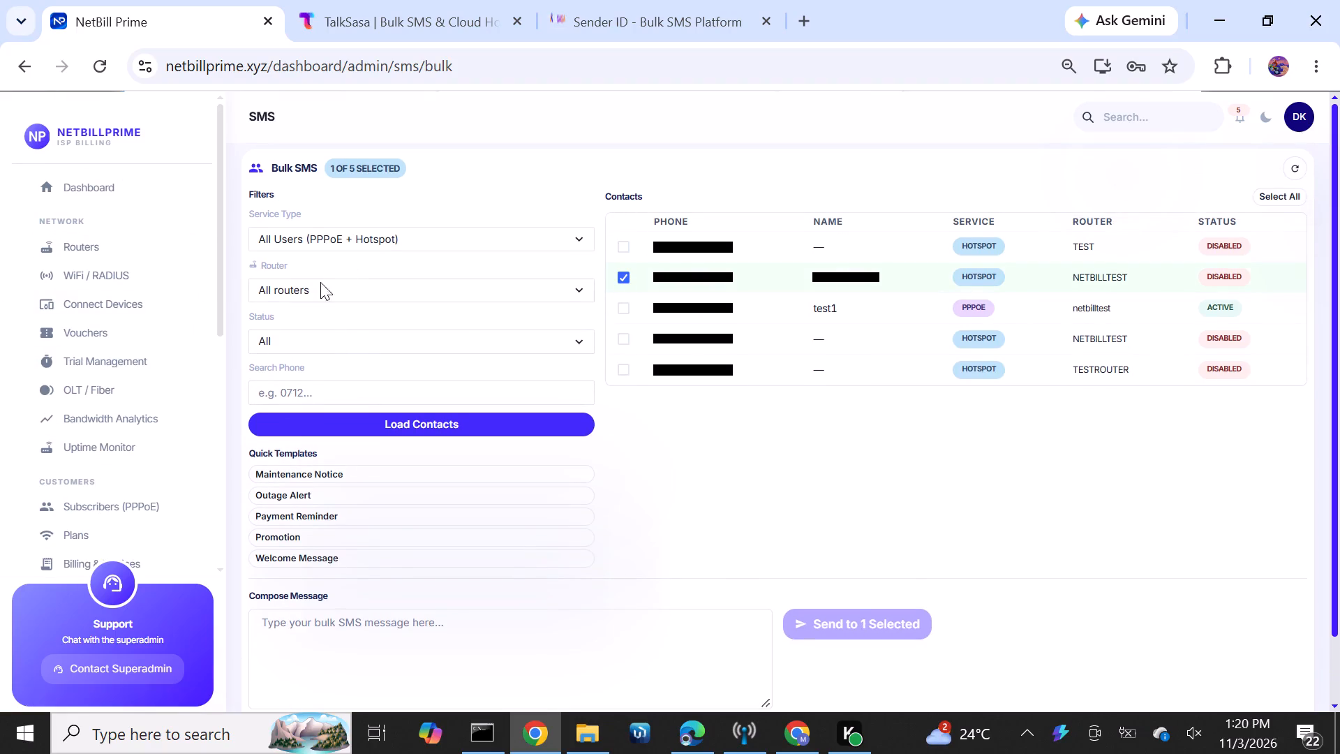
Switch to TalkSasa's Sender ID page, select the TALKSASA entry and open the request form for a new sender ID.
left_click(435, 6)
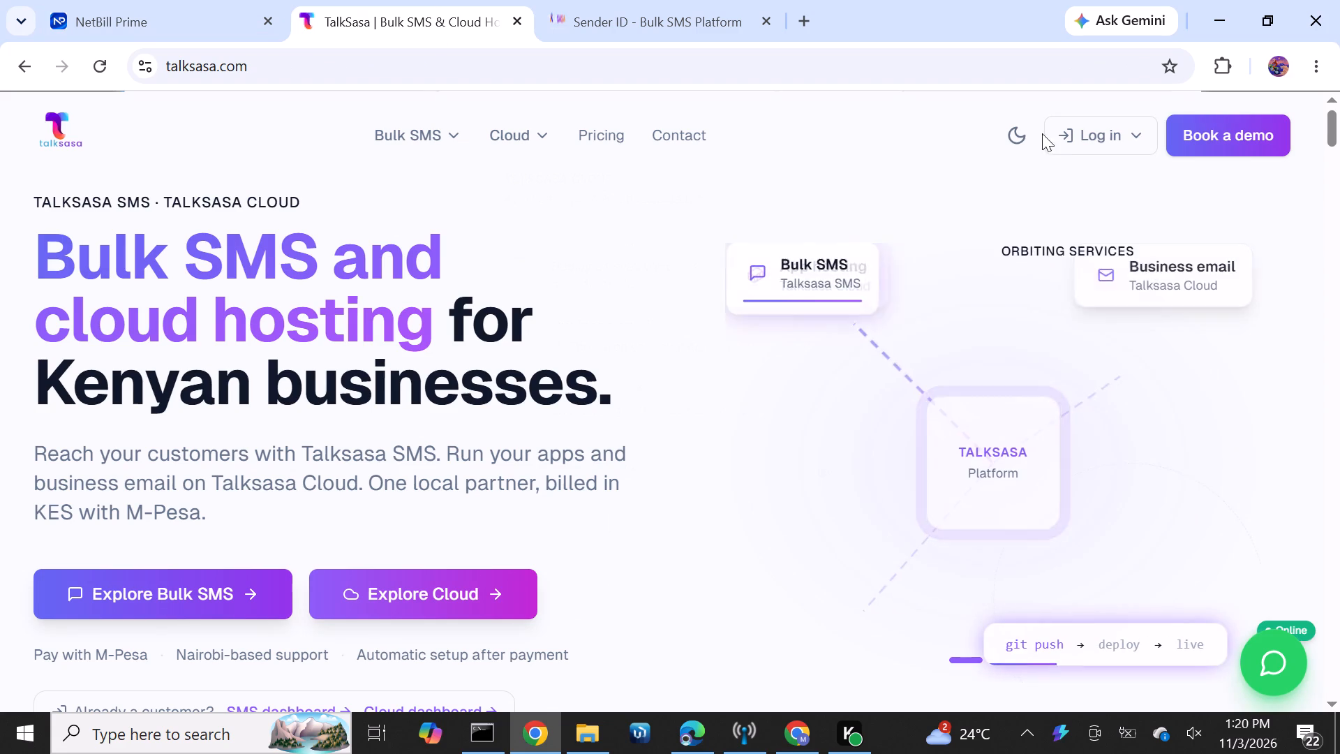
left_click(1060, 129)
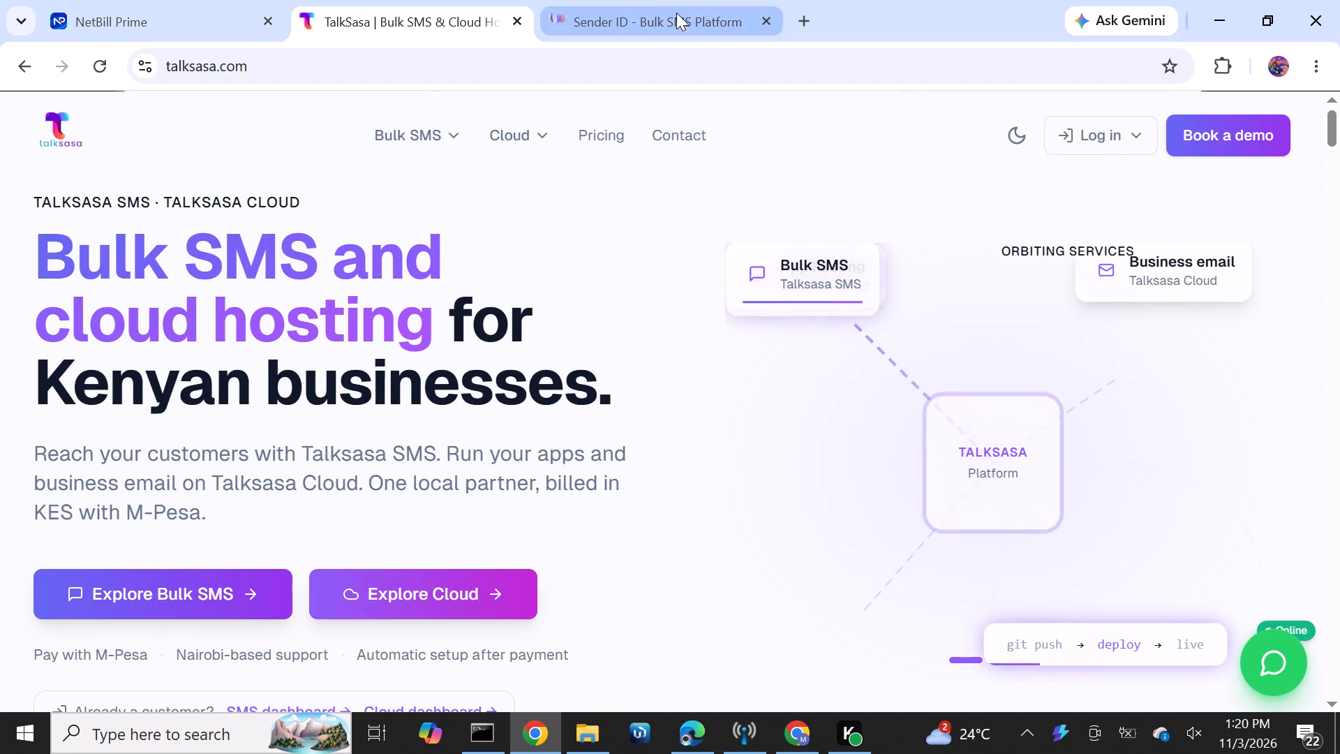
left_click(676, 10)
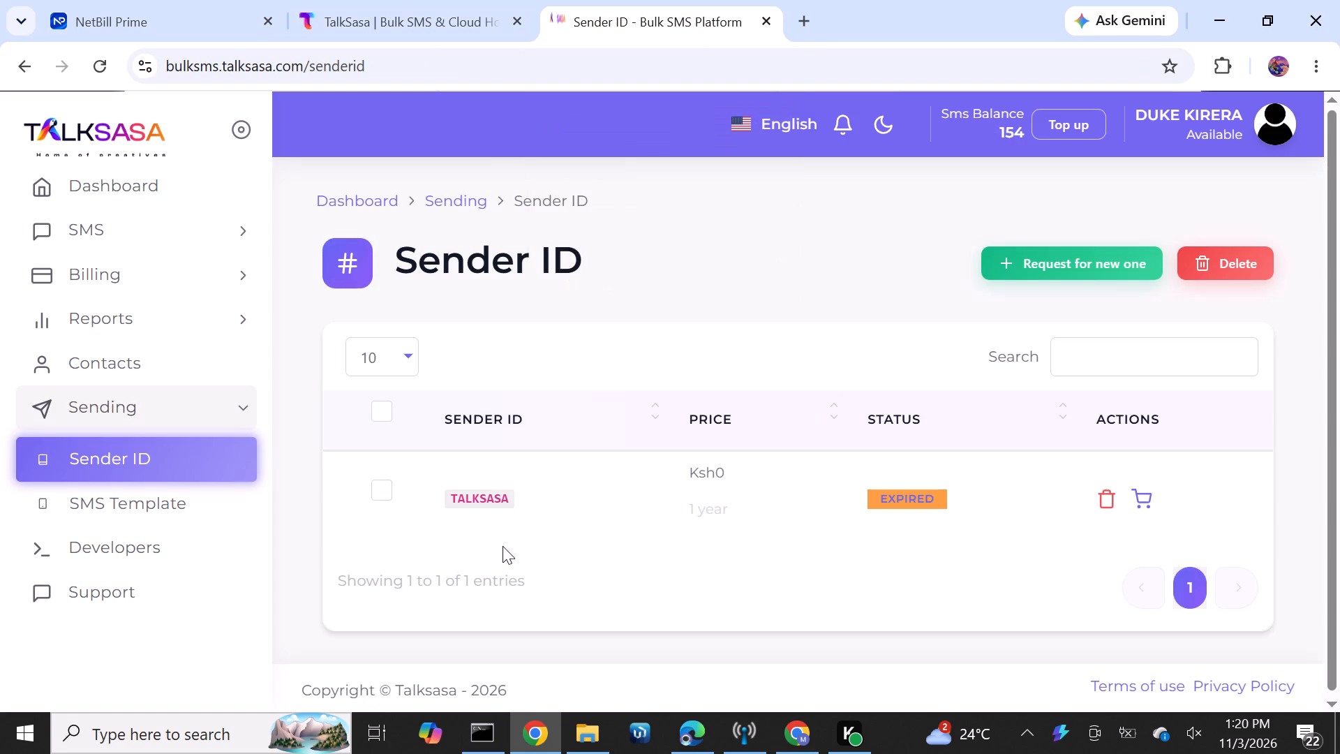
scroll(38, 617, "down", 3)
left_click(80, 555)
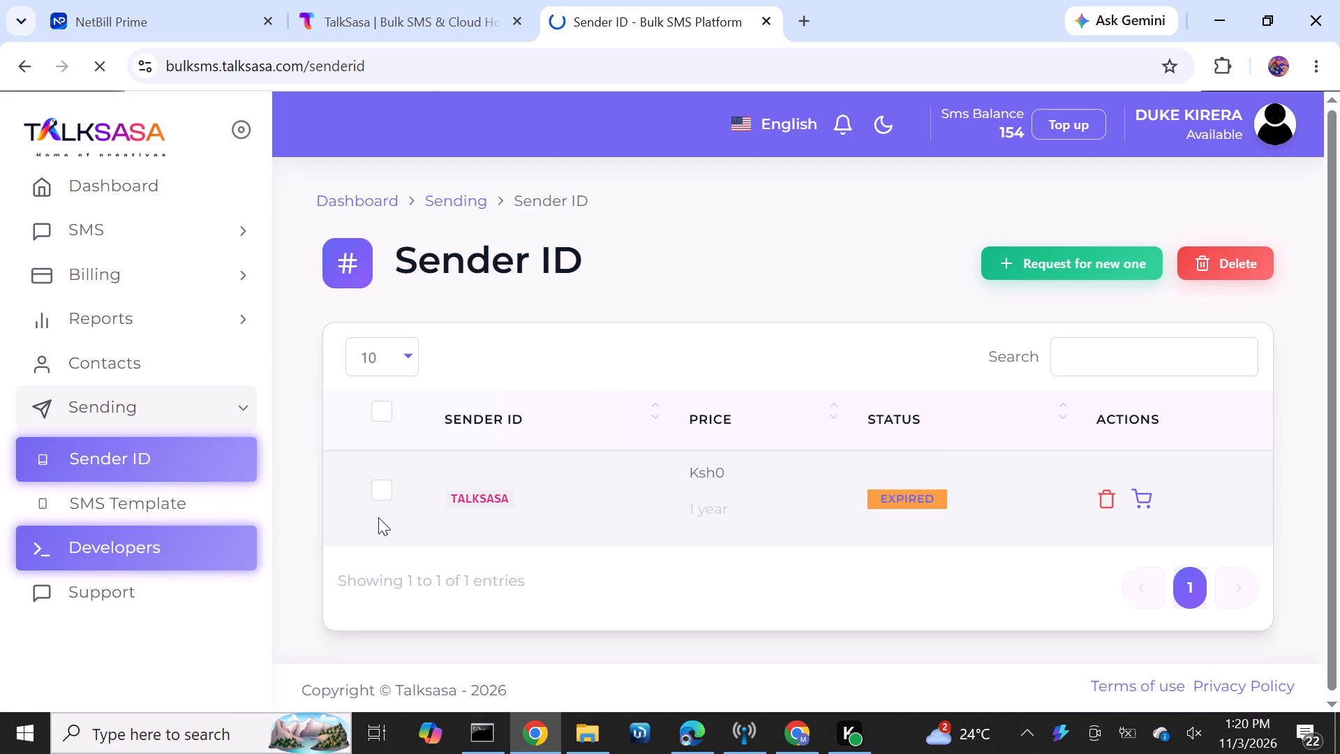
left_click(361, 491)
left_click(1032, 272)
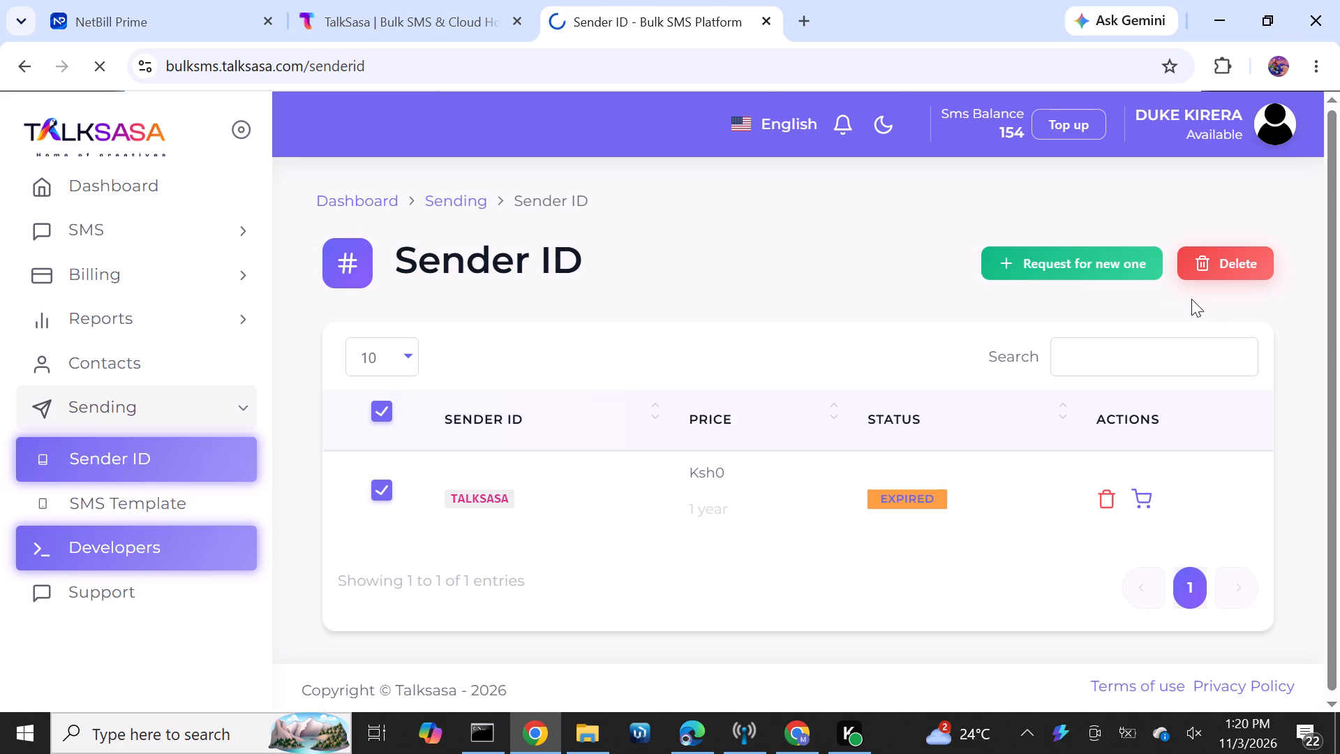
Examine the Apply for Sender ID form, including the mobile networks, their prices, the purpose and the sample message fields.
scroll(633, 448, "down", 1)
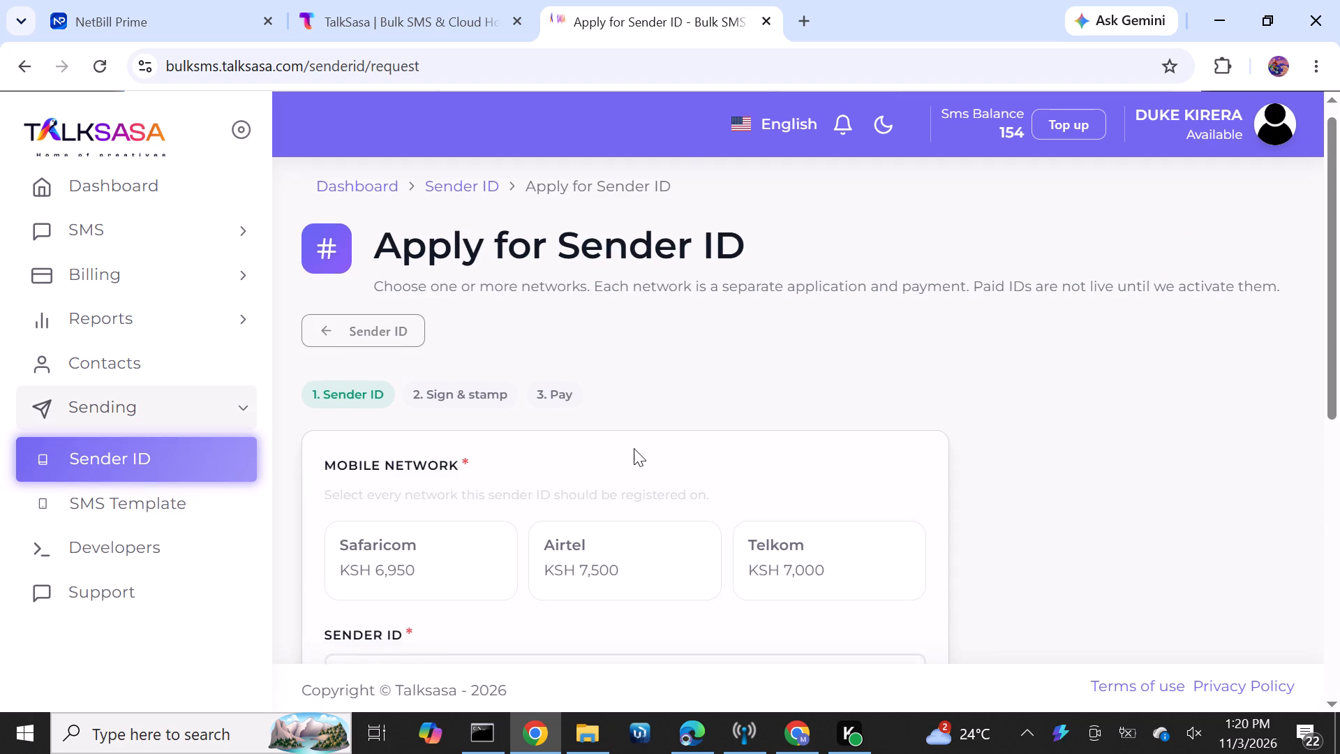
scroll(634, 448, "down", 3)
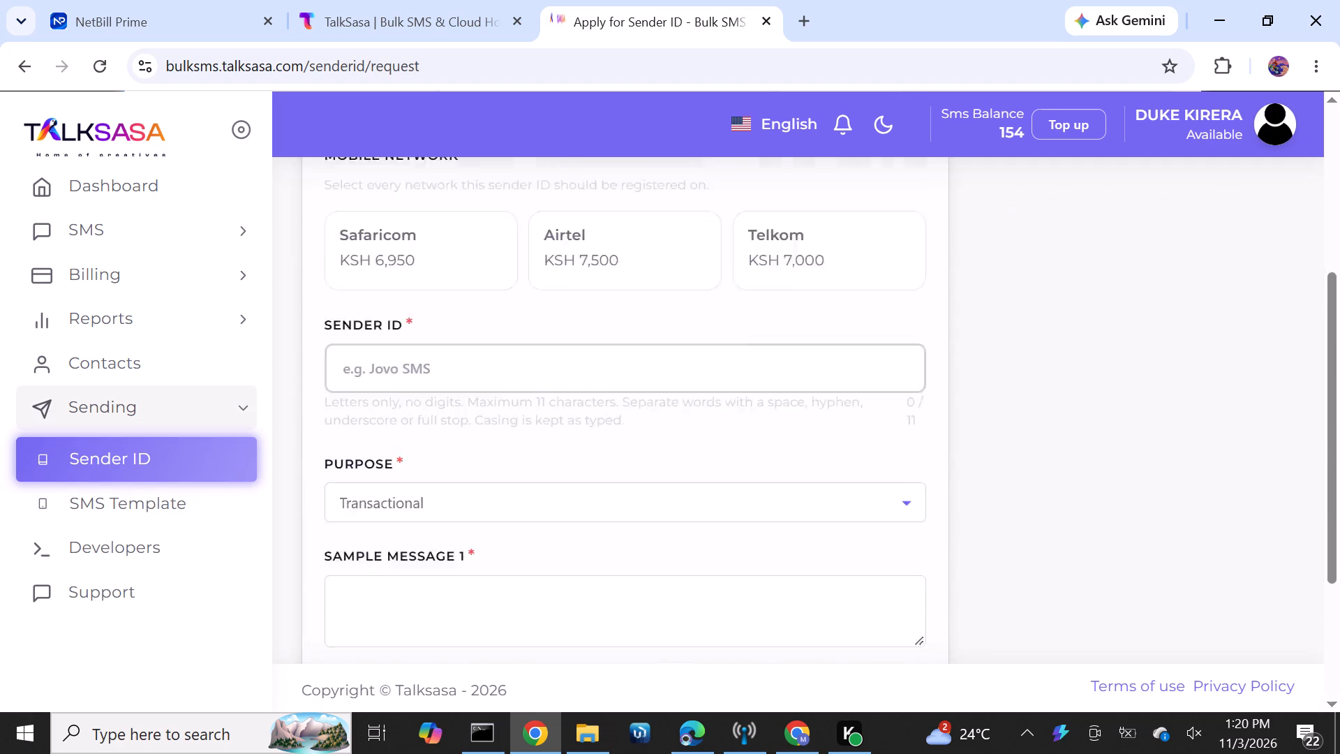
scroll(662, 442, "up", 4)
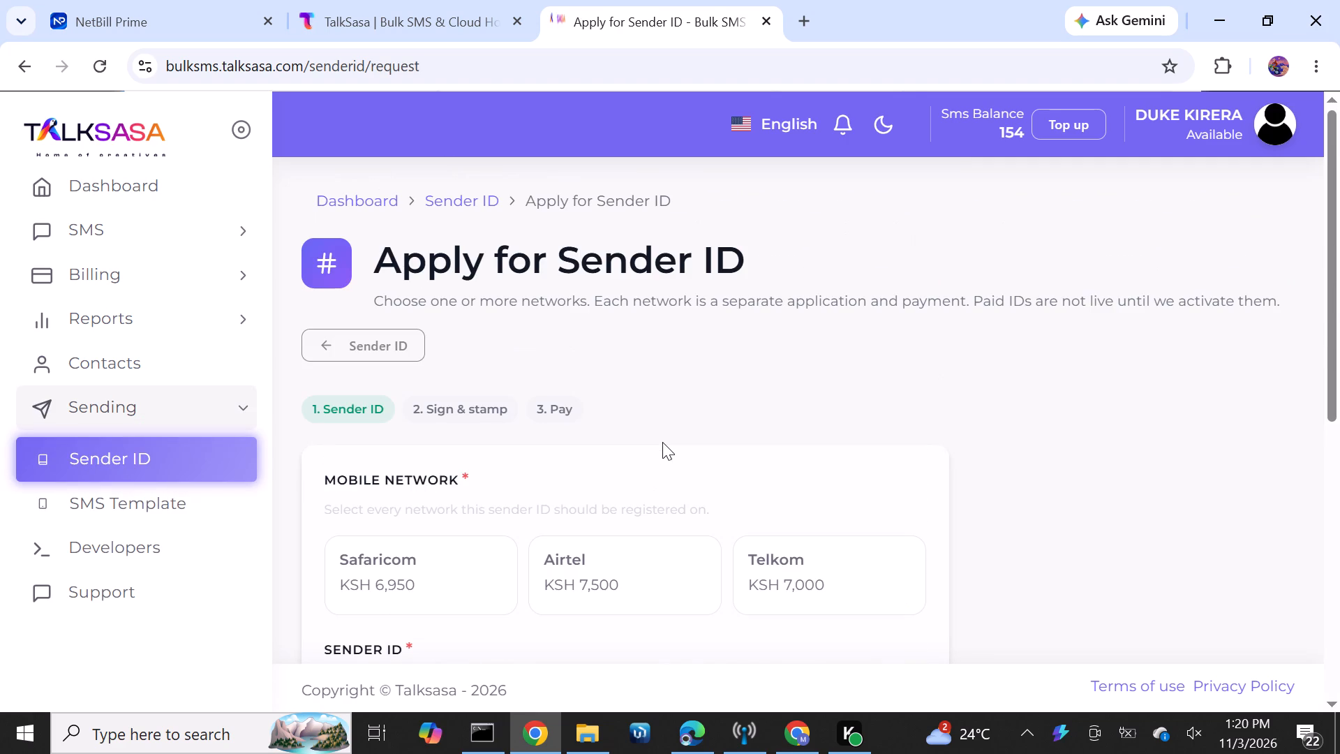
scroll(660, 459, "down", 8)
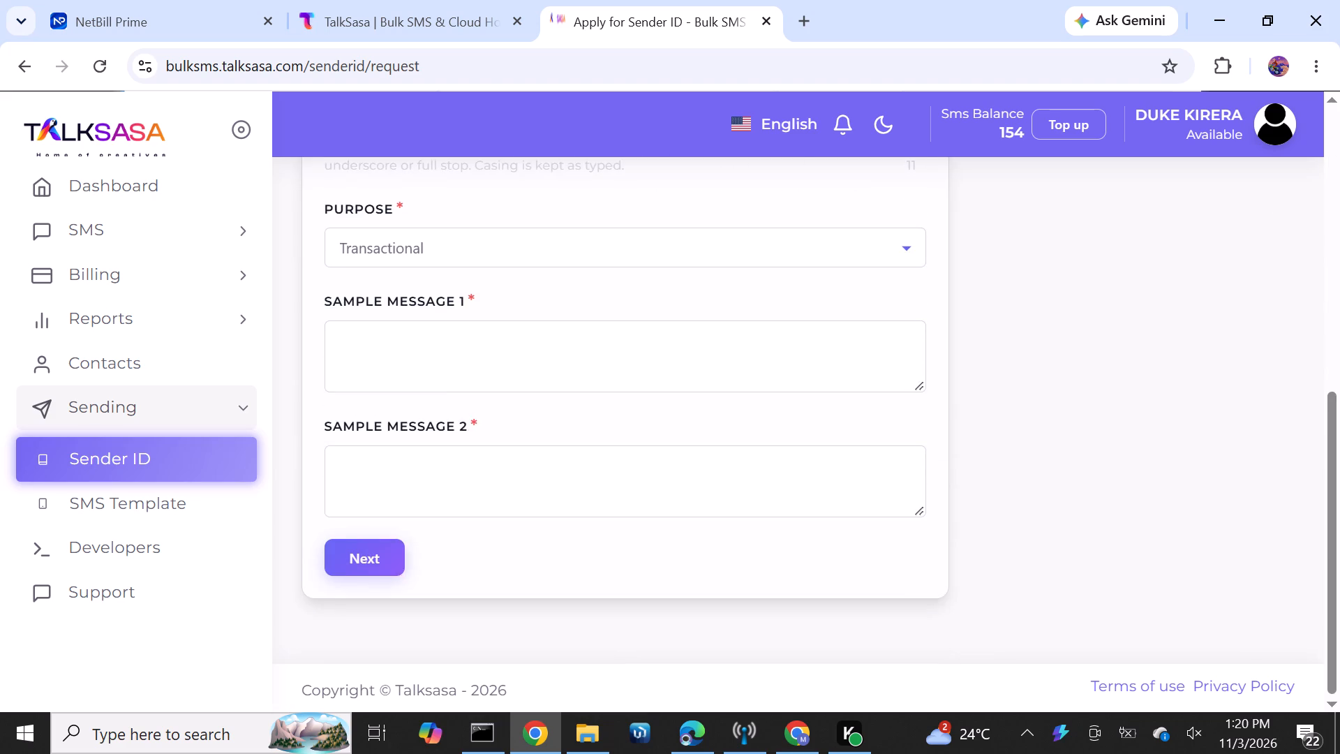
scroll(666, 473, "up", 8)
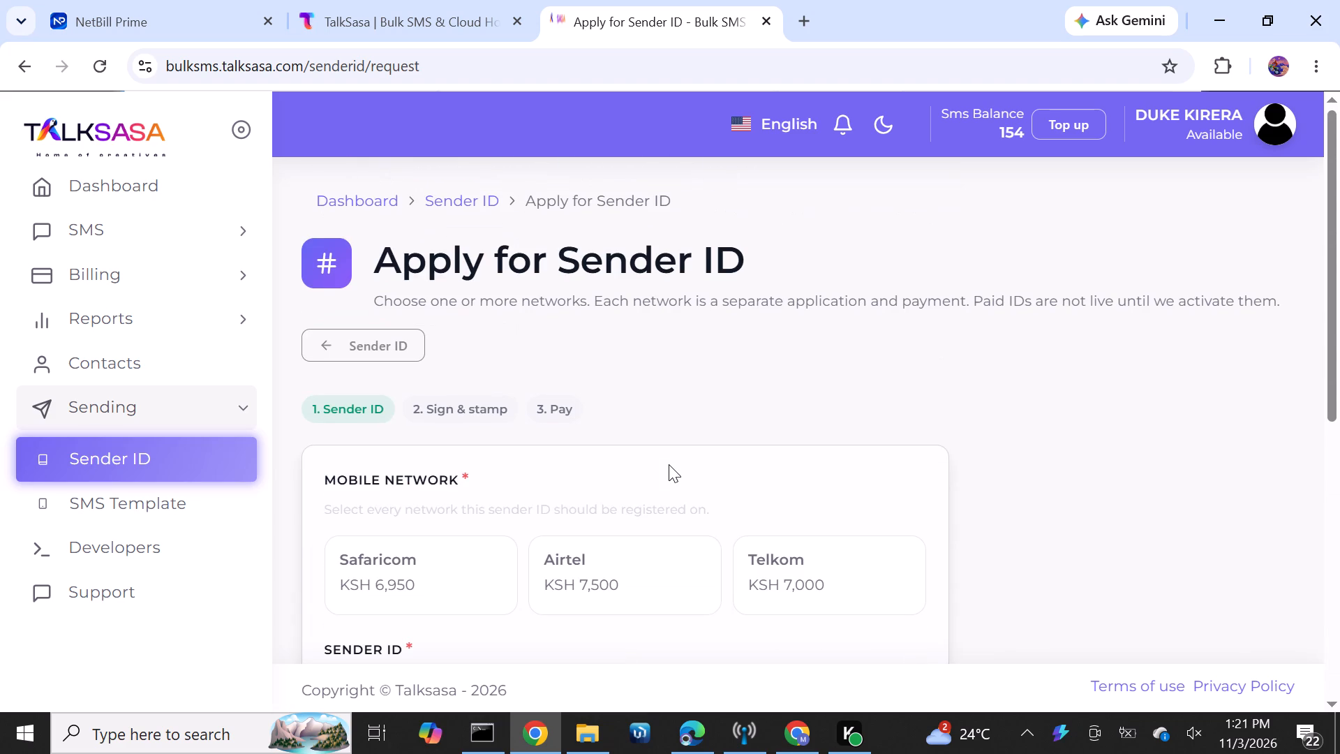
scroll(671, 464, "up", 3)
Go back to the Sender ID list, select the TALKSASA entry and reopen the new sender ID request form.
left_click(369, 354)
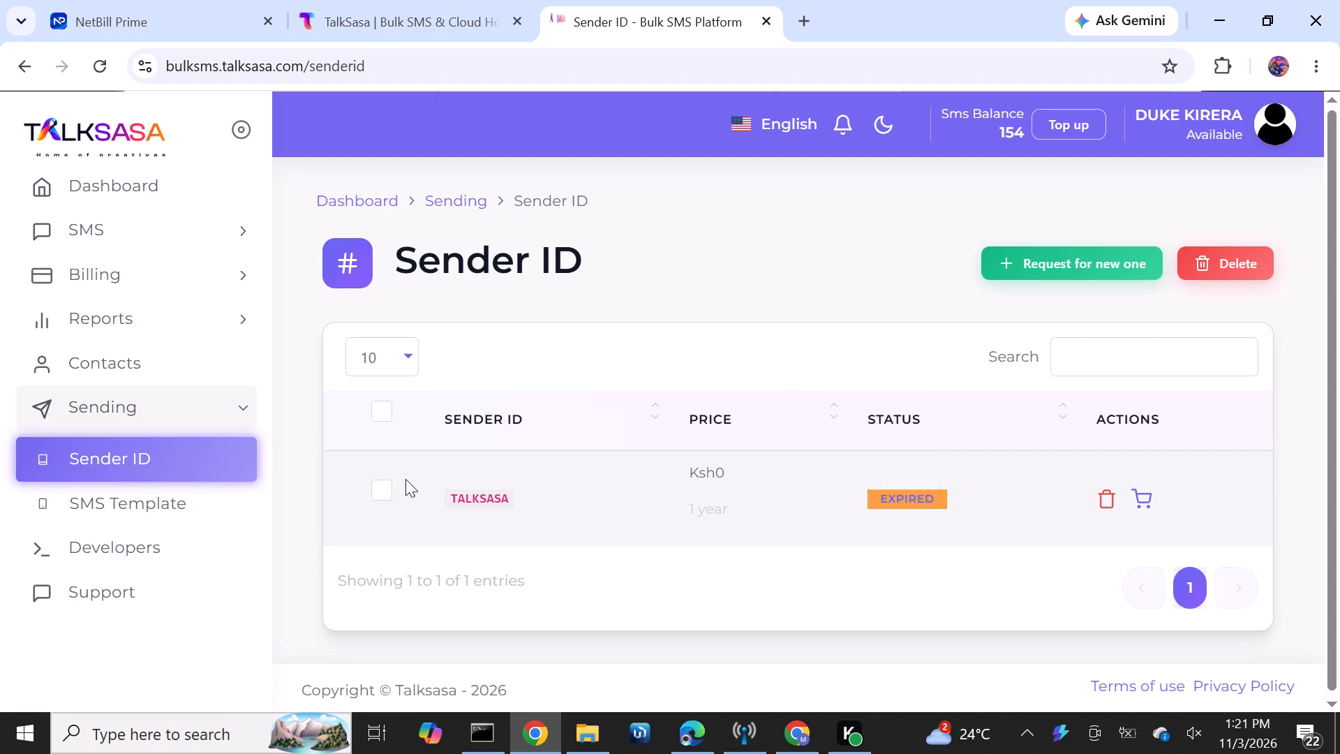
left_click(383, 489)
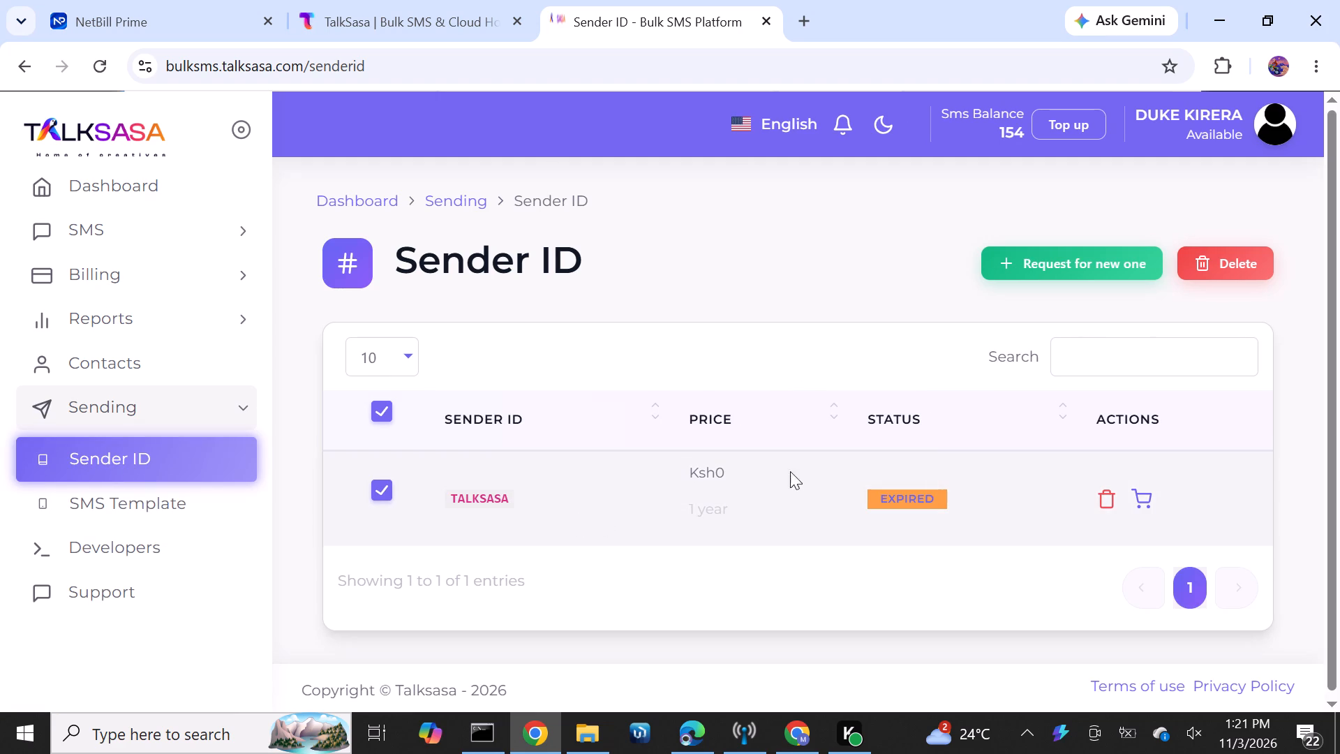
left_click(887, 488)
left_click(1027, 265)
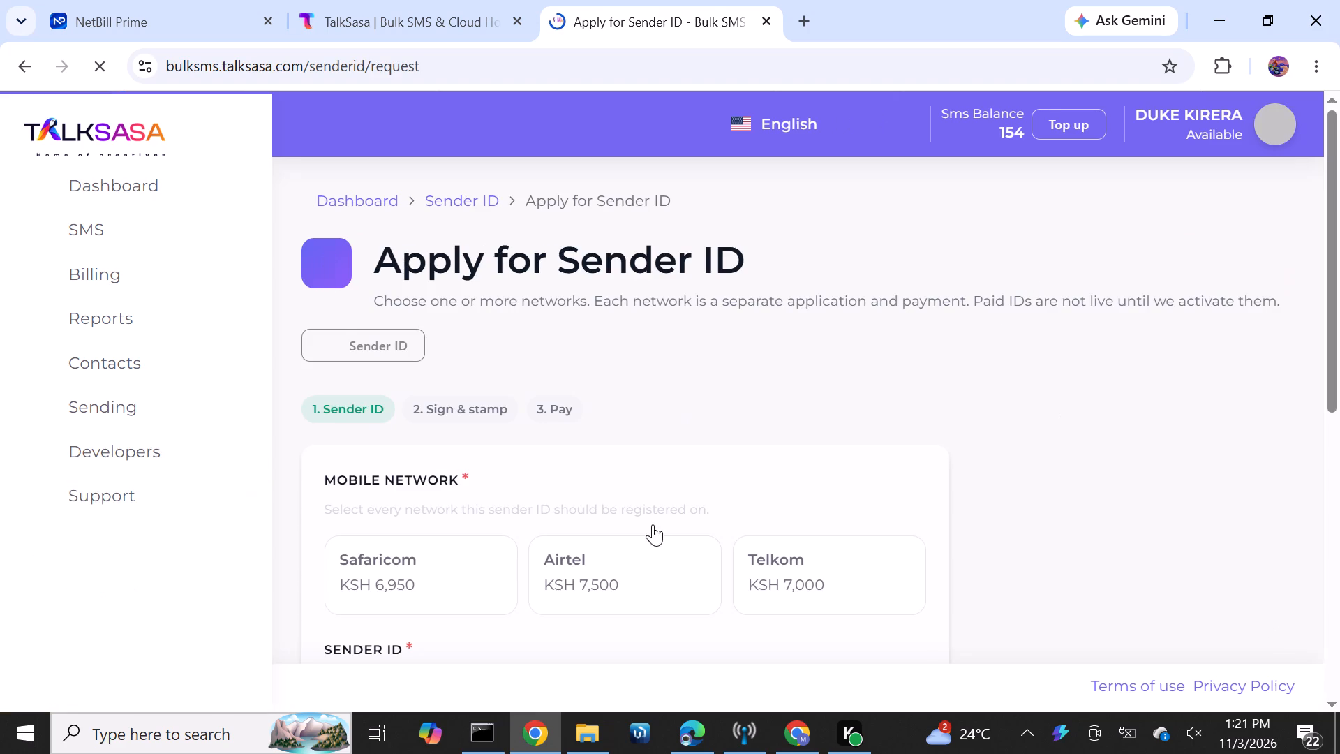
Examine the sender ID application fields again, checking the Purpose options without changing Transactional.
scroll(644, 555, "down", 3)
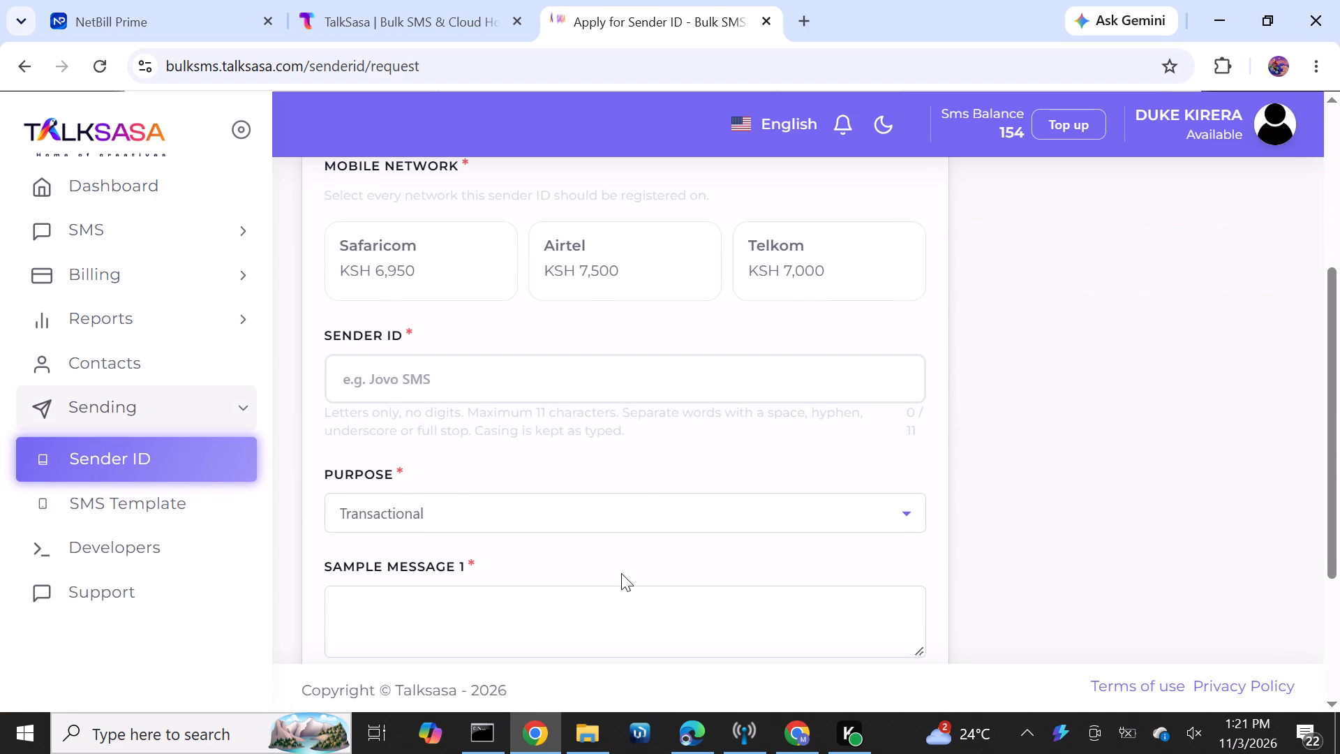
left_click(667, 513)
scroll(669, 517, "down", 4)
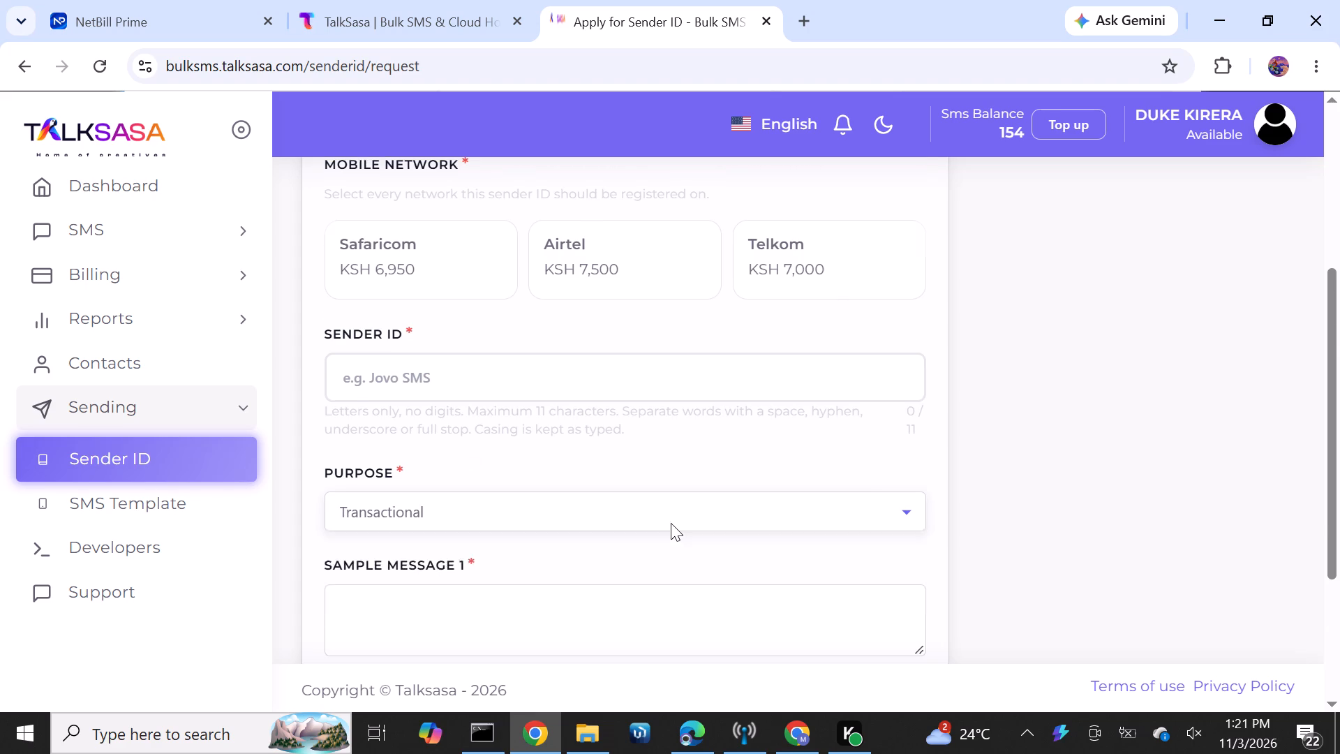
scroll(671, 535, "down", 3)
scroll(676, 542, "up", 5)
scroll(614, 605, "down", 3)
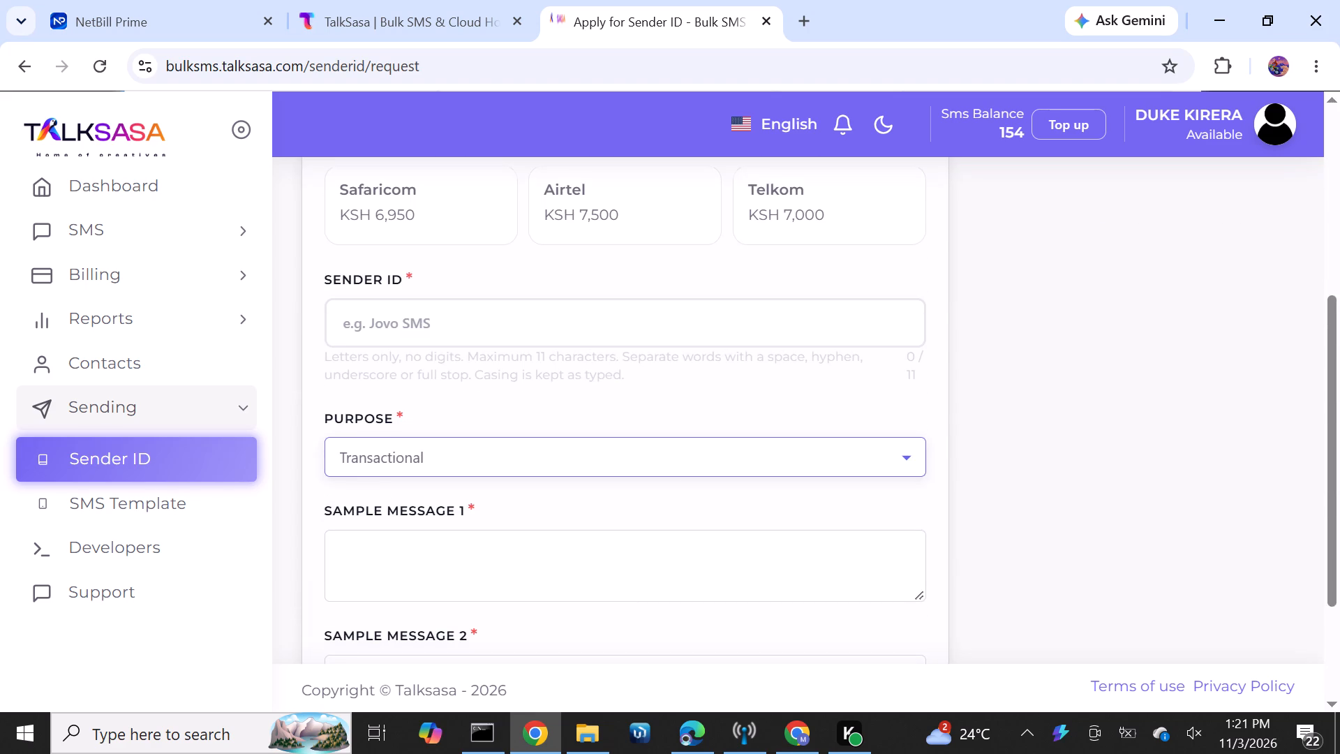
left_click(655, 463)
scroll(707, 389, "up", 4)
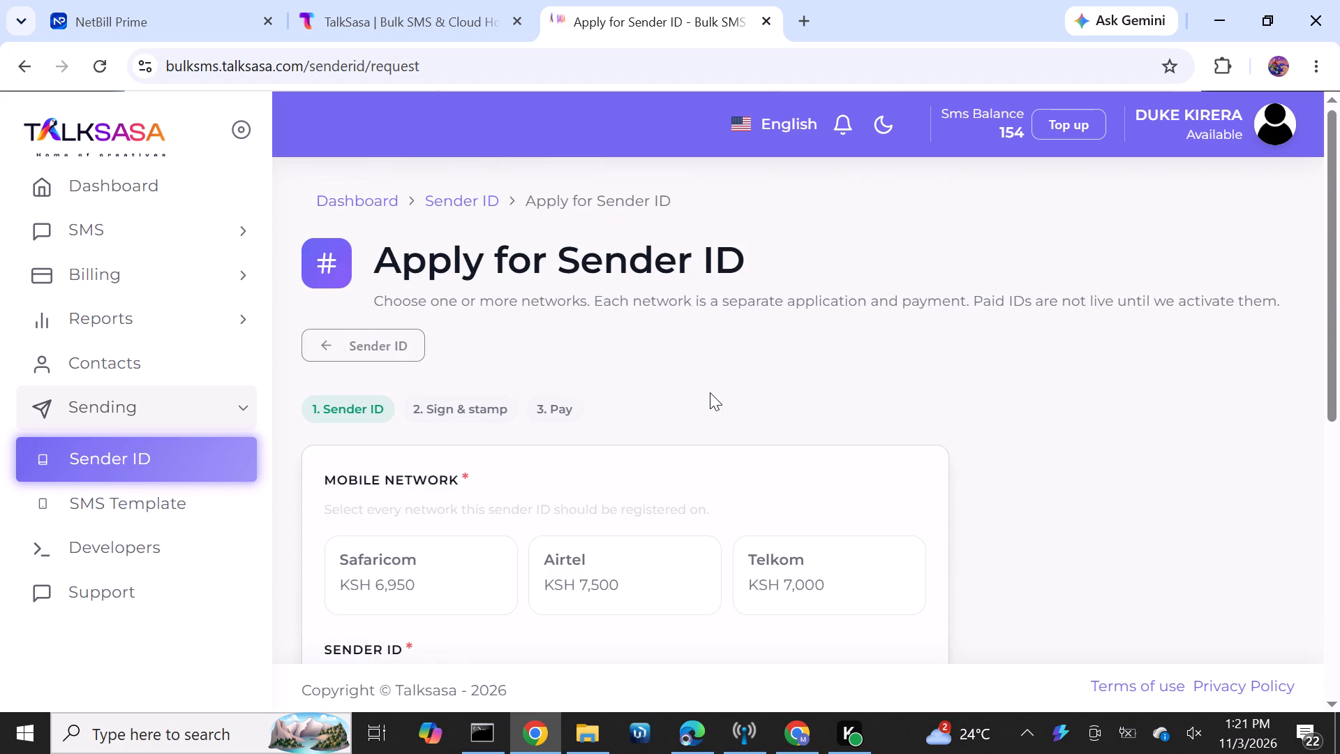
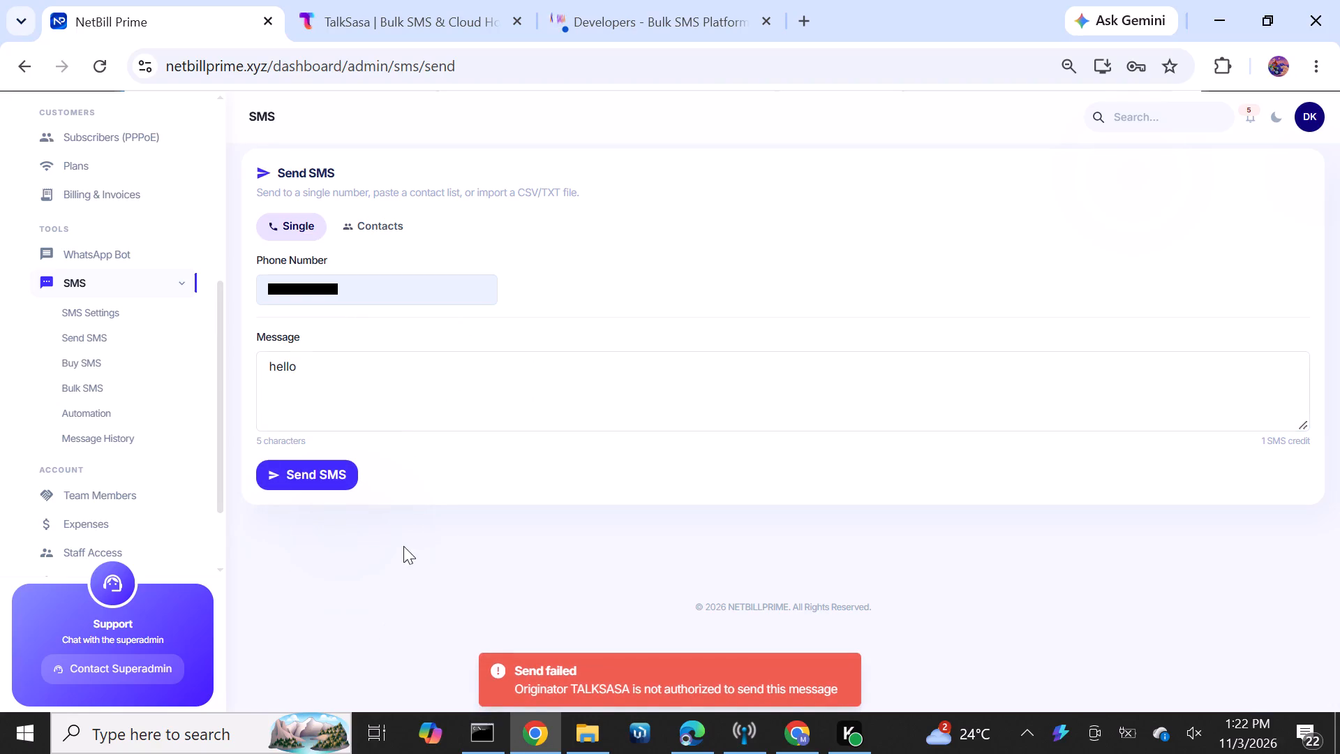
Try again to send the "hello" test SMS to the single phone number entered.
left_click(278, 473)
left_click(311, 468)
Open the SMS settings and examine the TalkSasa API key, the SMS source options and the WiFi credentials format.
left_click(98, 314)
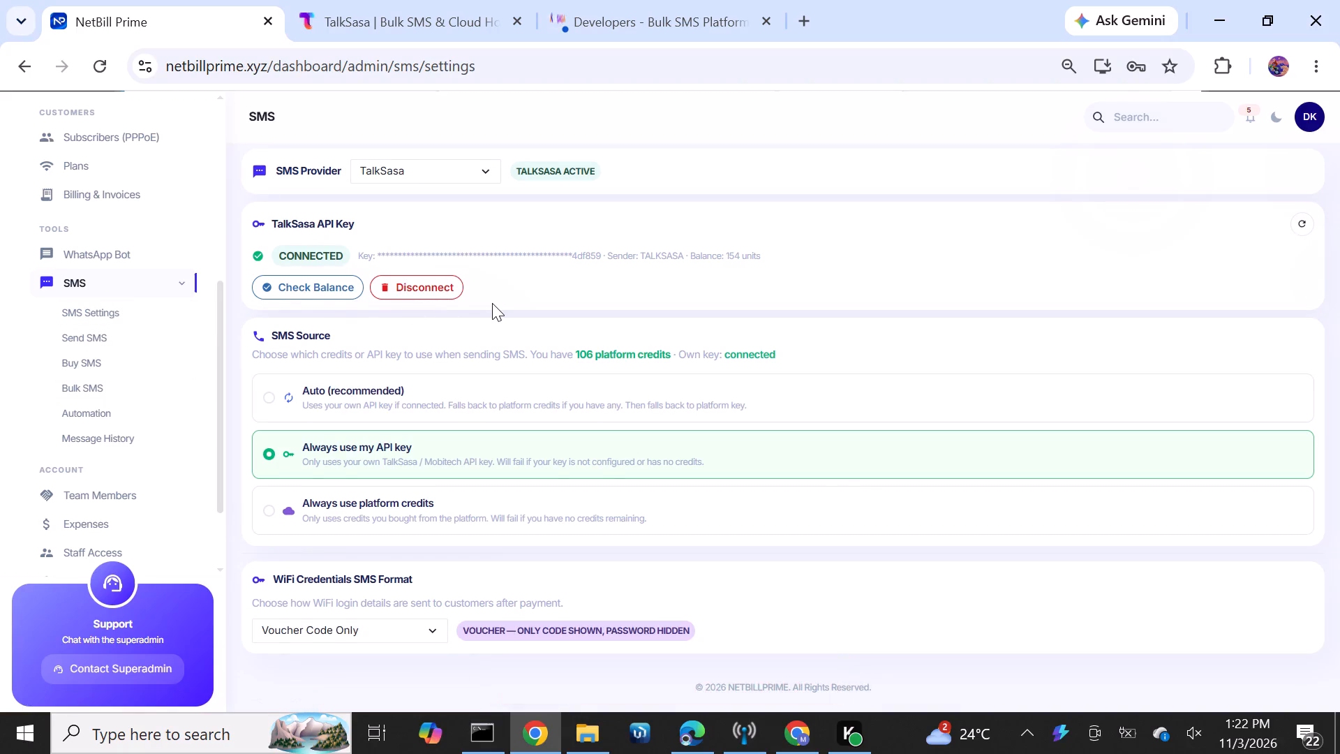
scroll(382, 458, "down", 3)
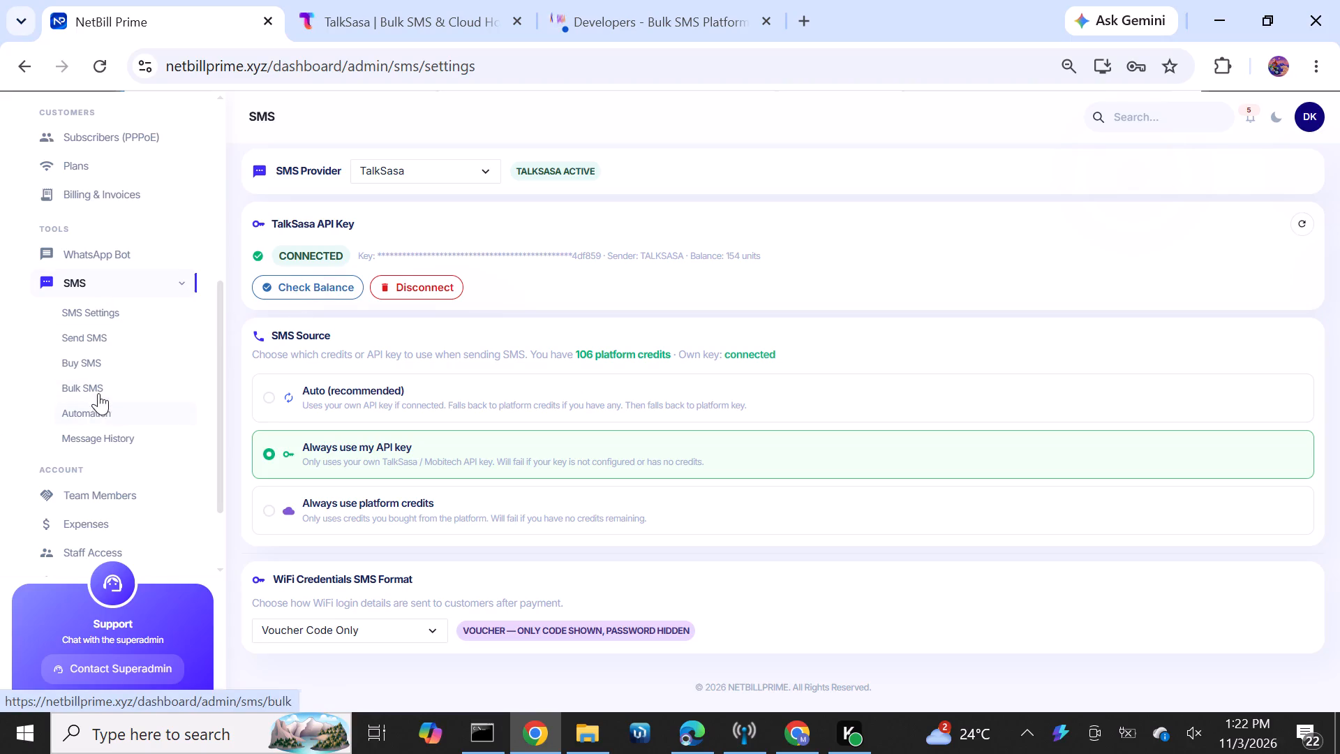
Go to Bulk SMS and deselect every contact except the named hotspot customer on router NETBILLTEST.
left_click(89, 342)
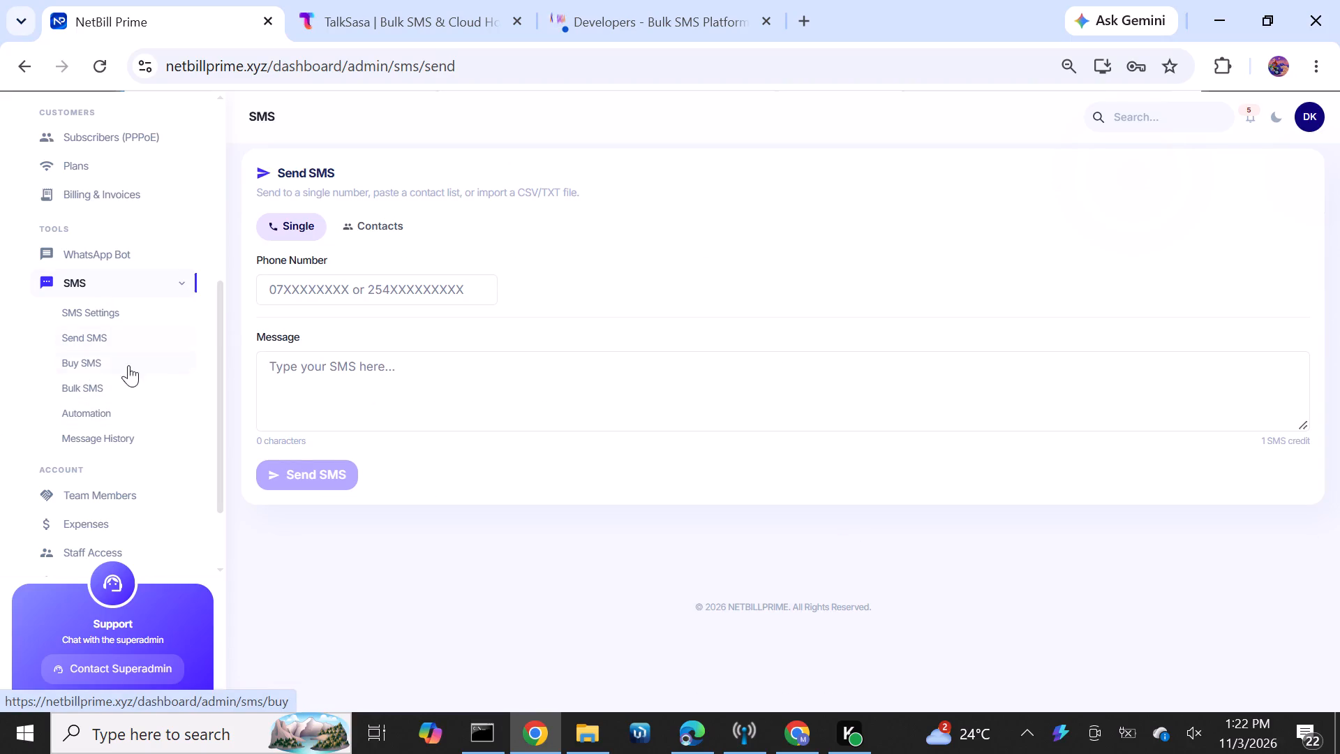
left_click(90, 382)
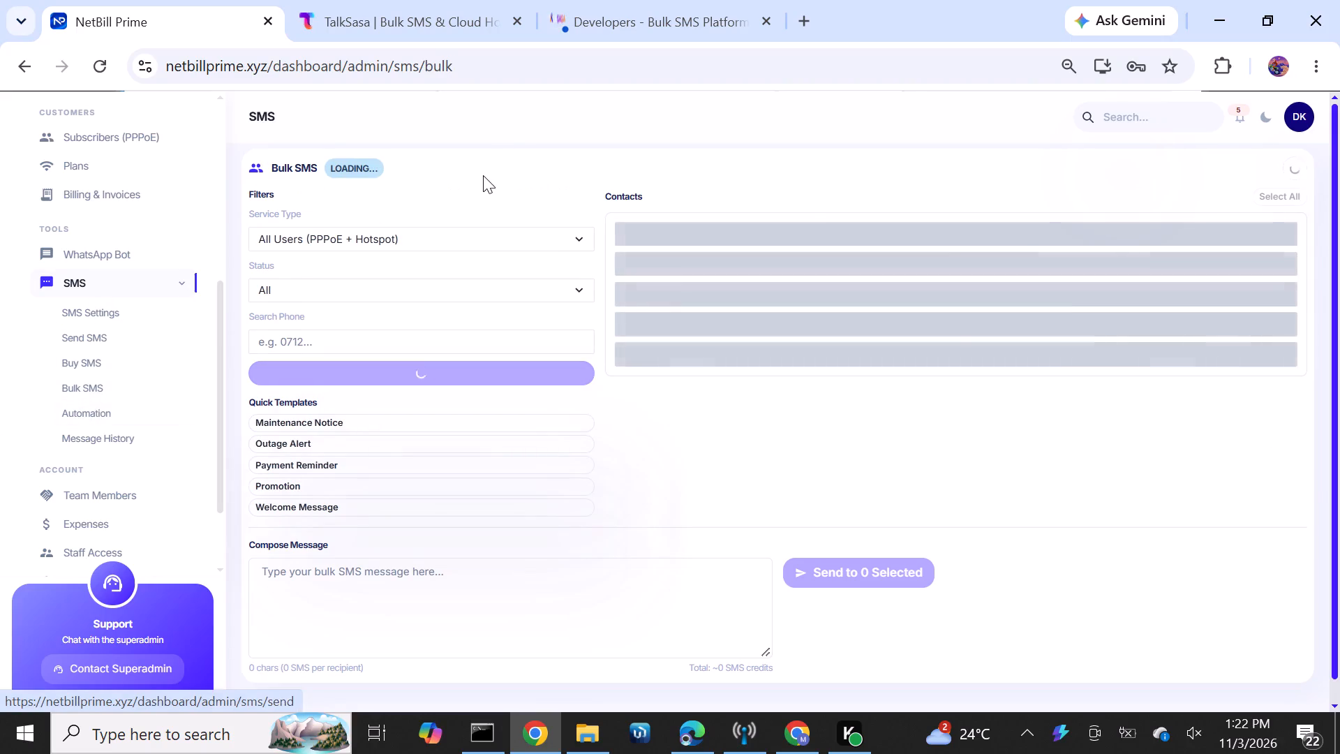
left_click(628, 246)
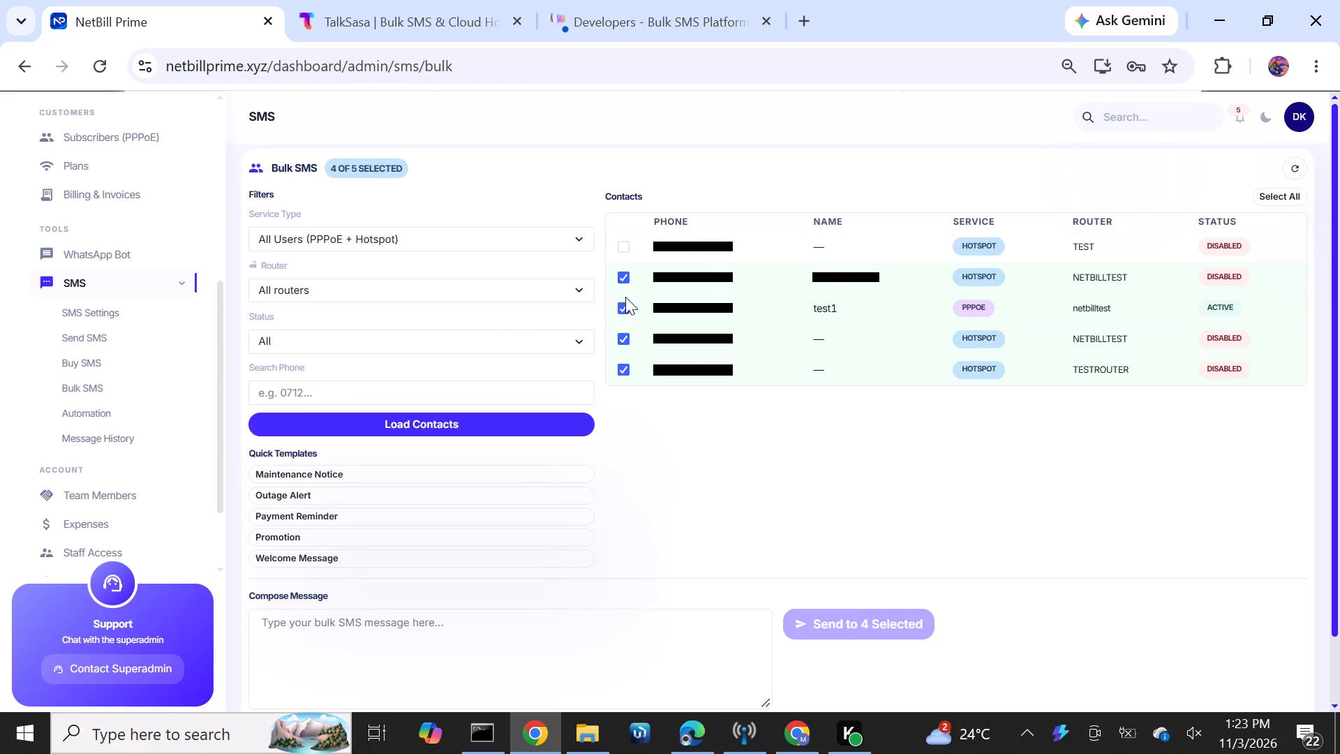
left_click(620, 302)
left_click(623, 347)
left_click(621, 371)
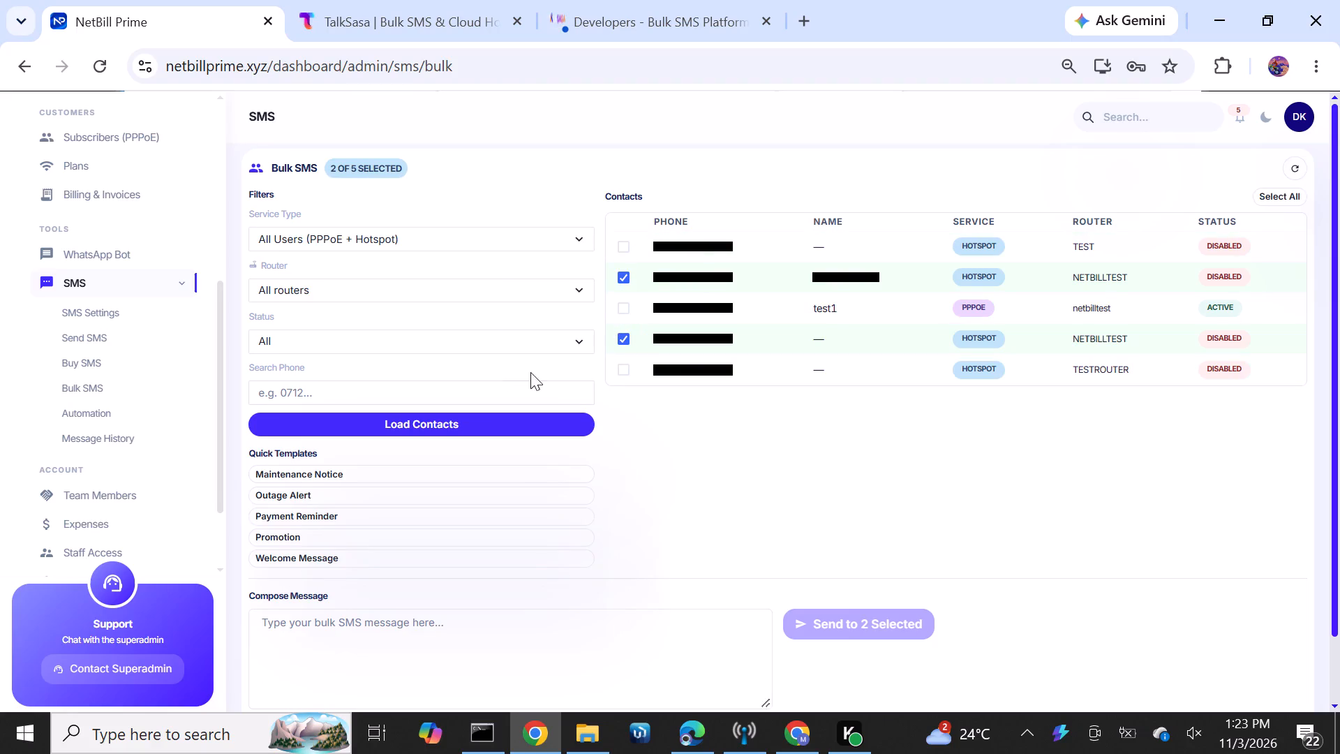
left_click(617, 342)
left_click(620, 342)
Try the Maintenance Notice template, switch to Outage Alert, and send the bulk SMS to the one selected contact.
scroll(507, 265, "down", 2)
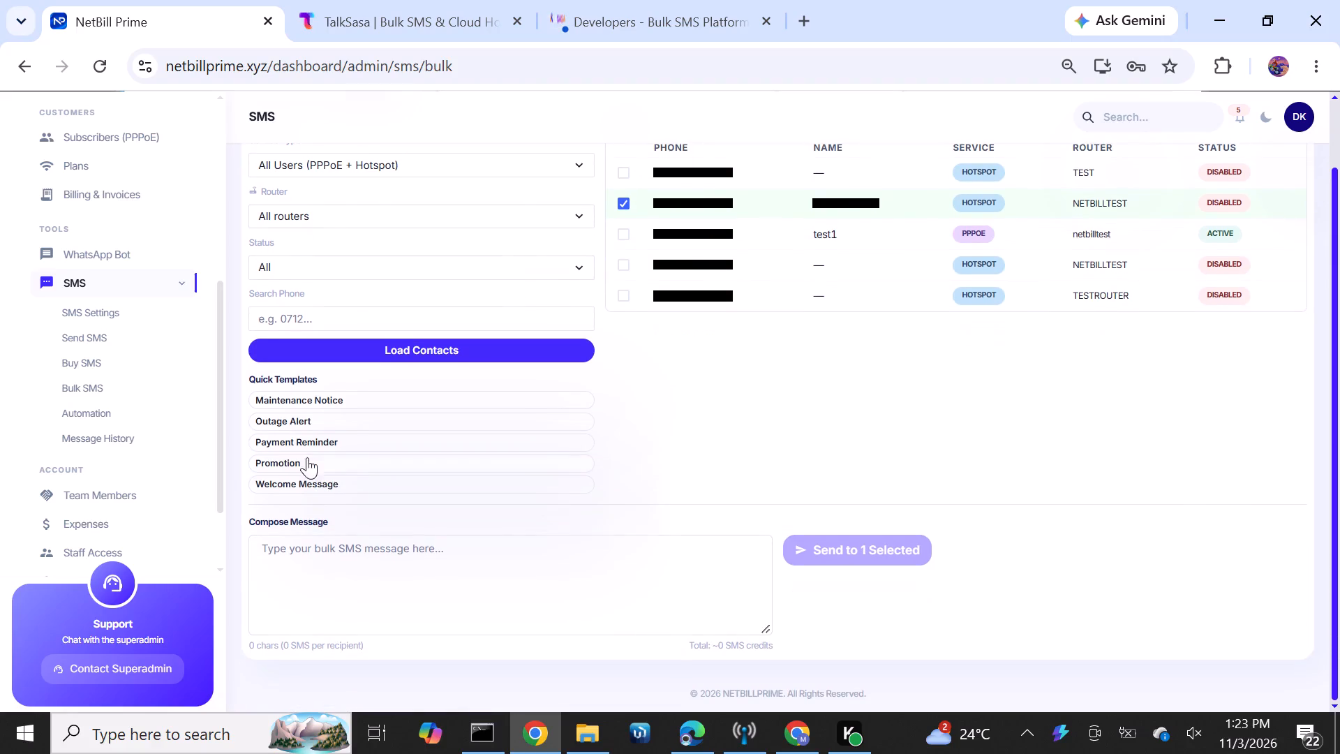
left_click(301, 403)
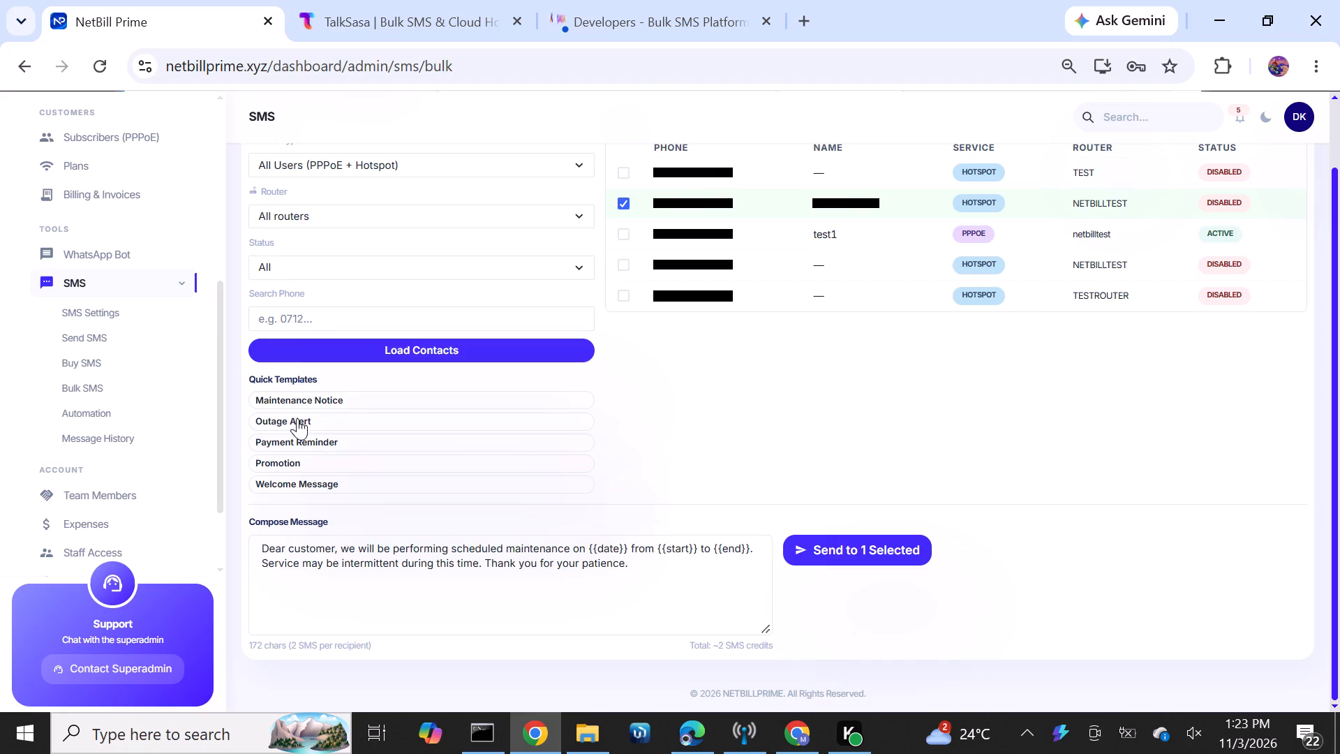
left_click(297, 418)
left_click(810, 539)
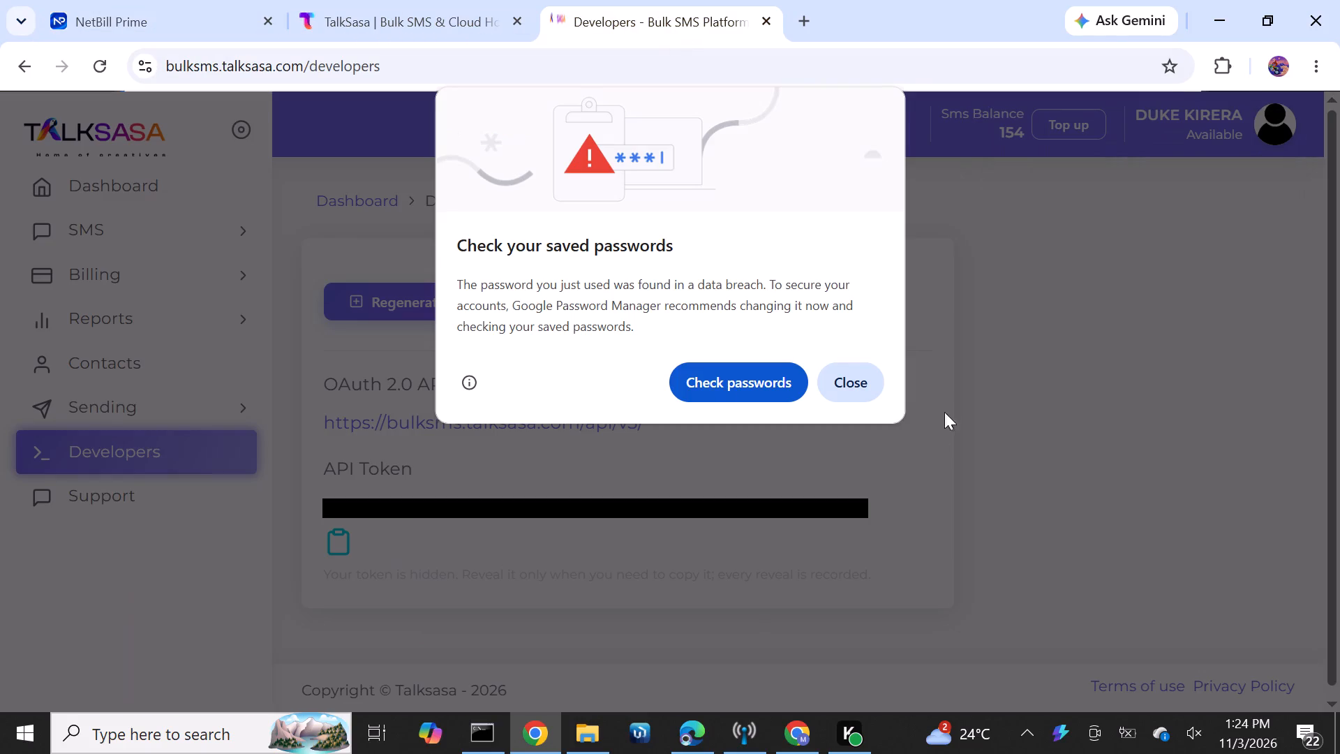
In TalkSasa, dismiss the saved-passwords prompt and examine the dashboard's SMS balance, rate, sender IDs, last send and contact figures.
left_click(874, 375)
left_click(129, 219)
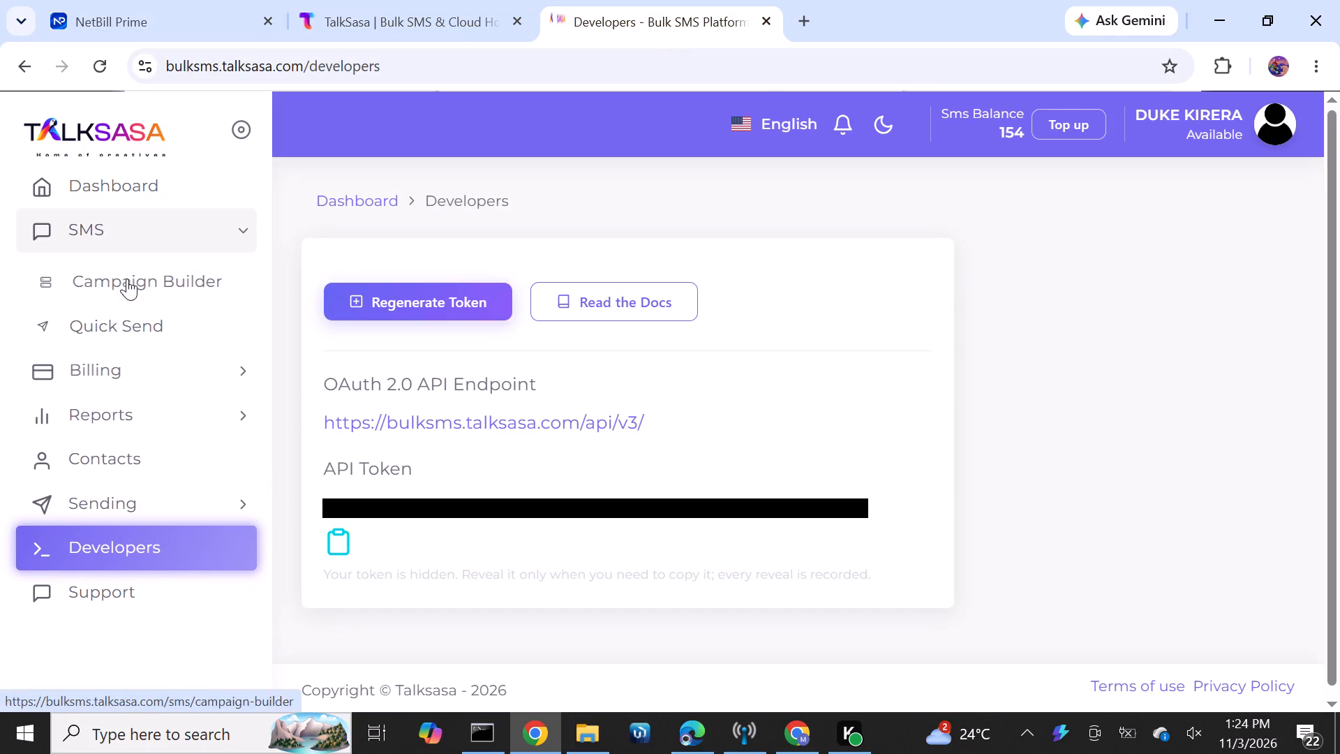
left_click(118, 187)
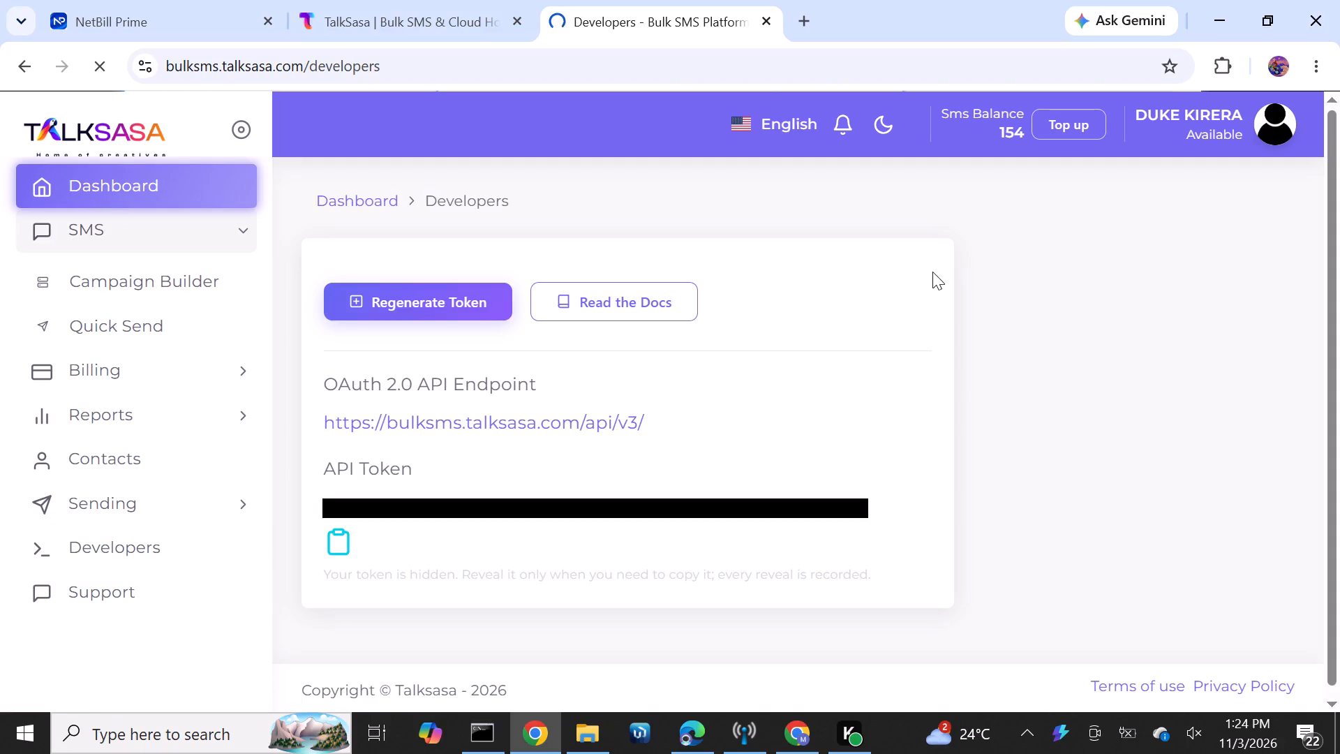
scroll(828, 341, "down", 1)
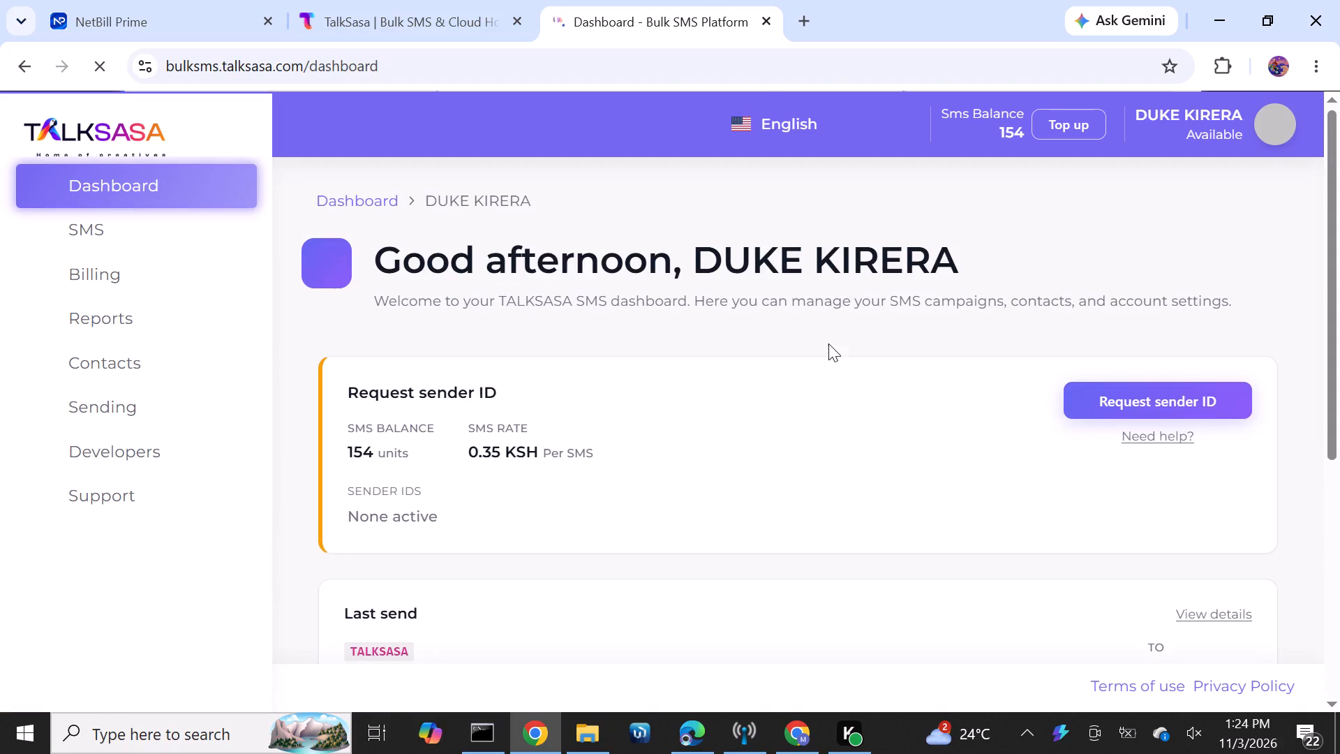
scroll(828, 343, "down", 2)
scroll(743, 348, "up", 1)
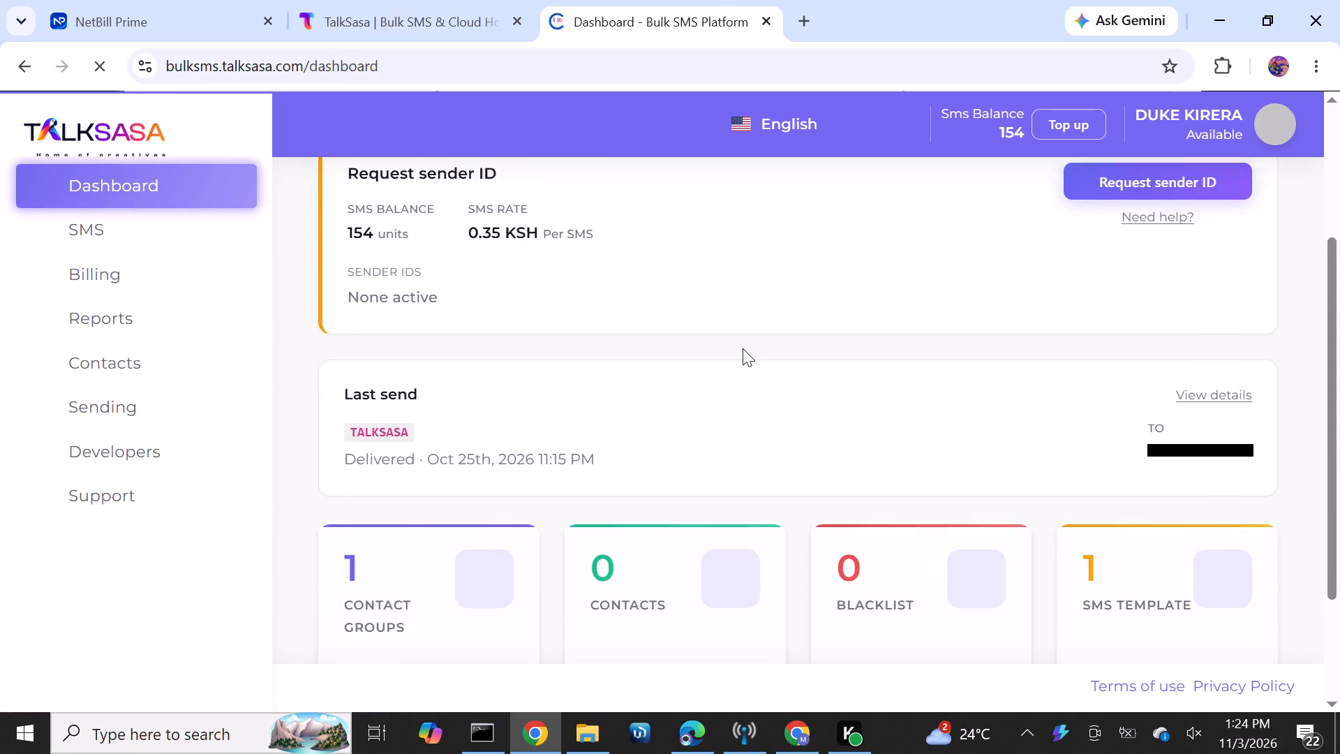
scroll(743, 348, "up", 1)
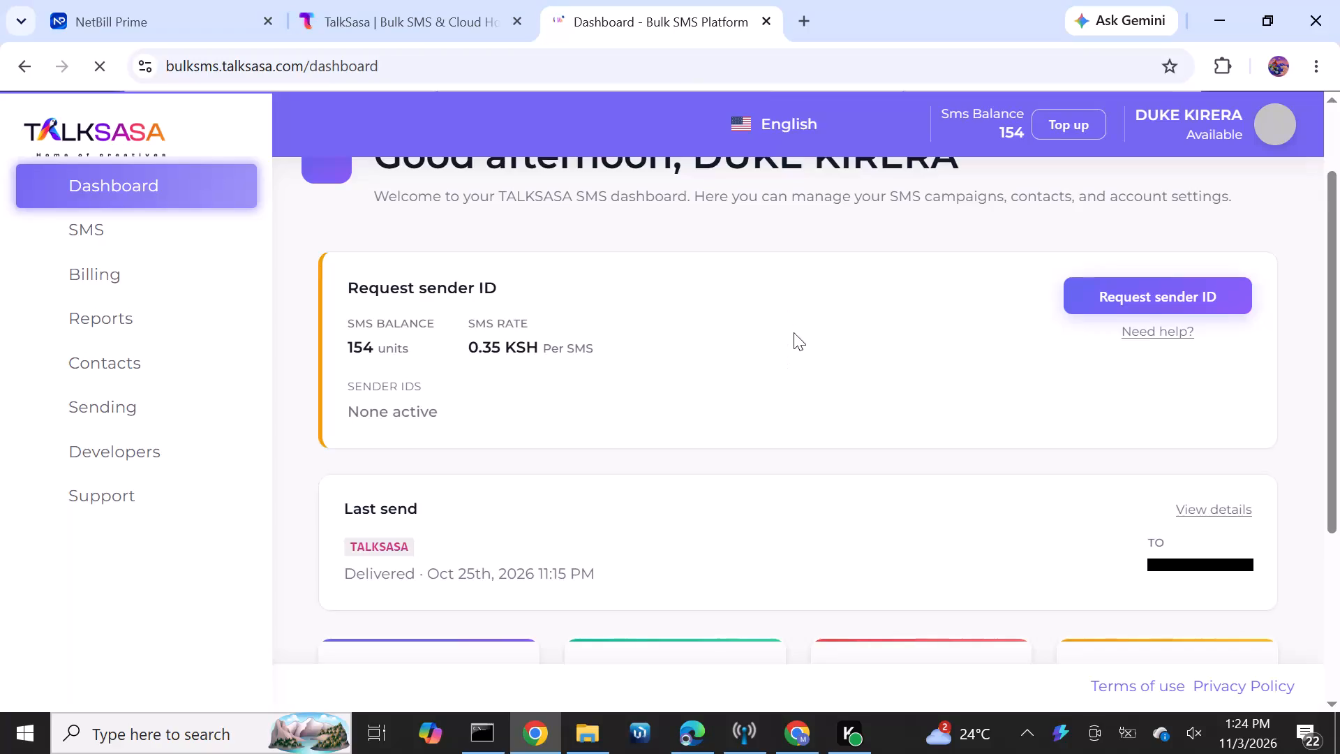
scroll(794, 332, "up", 1)
scroll(703, 371, "up", 1)
scroll(261, 380, "down", 3)
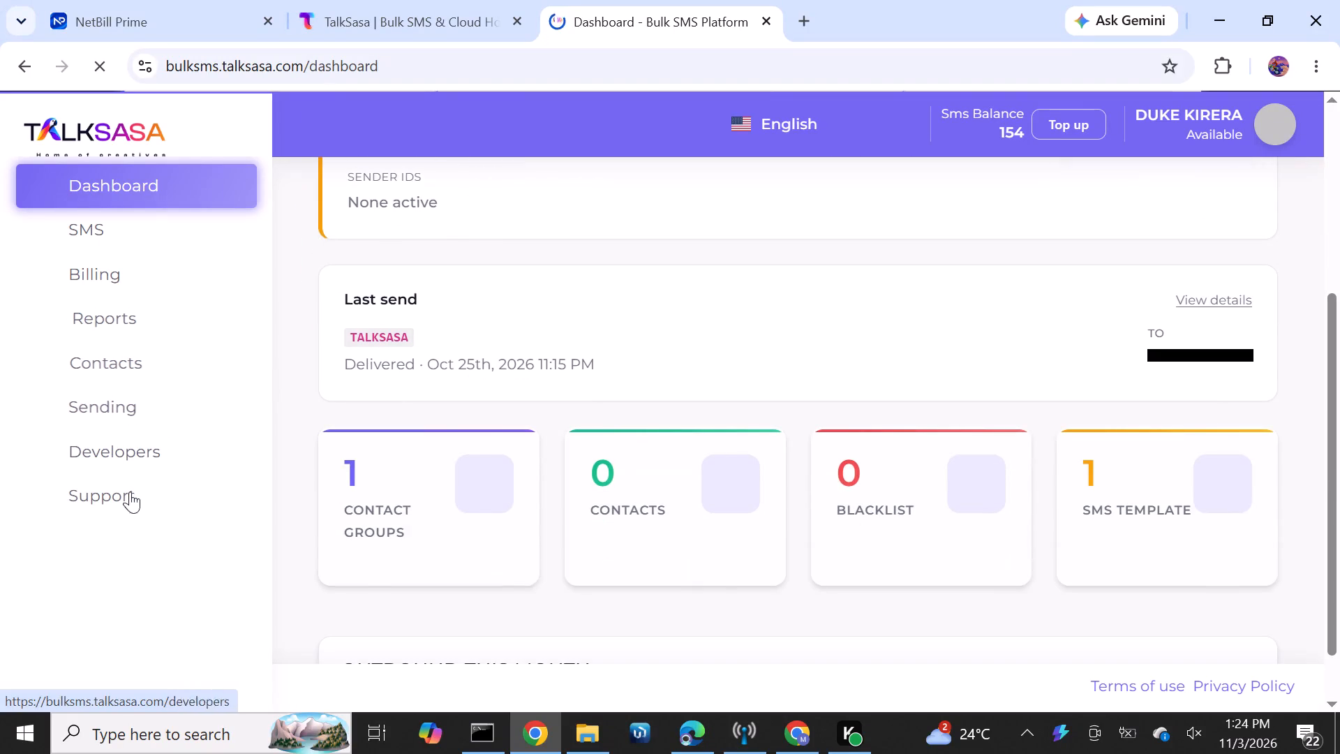
Open TalkSasa's Sender ID list and check the price and status of the TALKSASA entry.
left_click(100, 399)
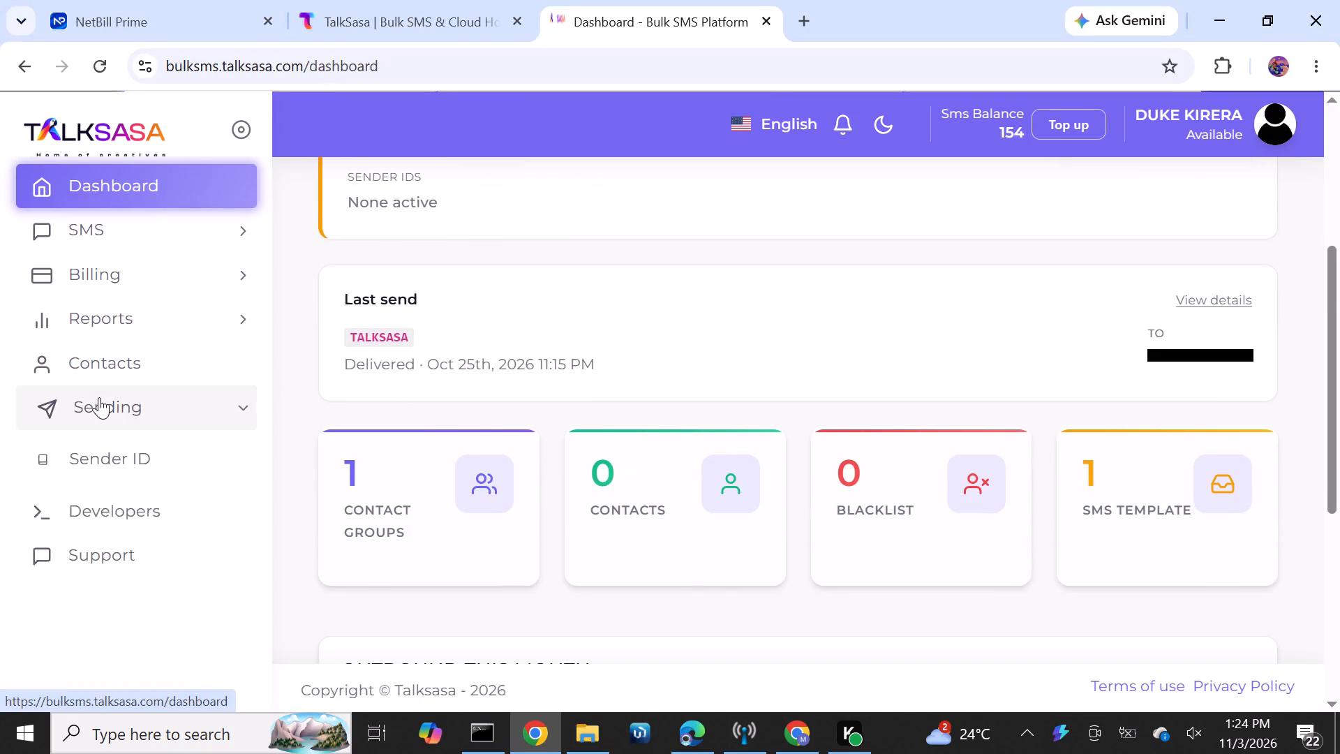
left_click(105, 445)
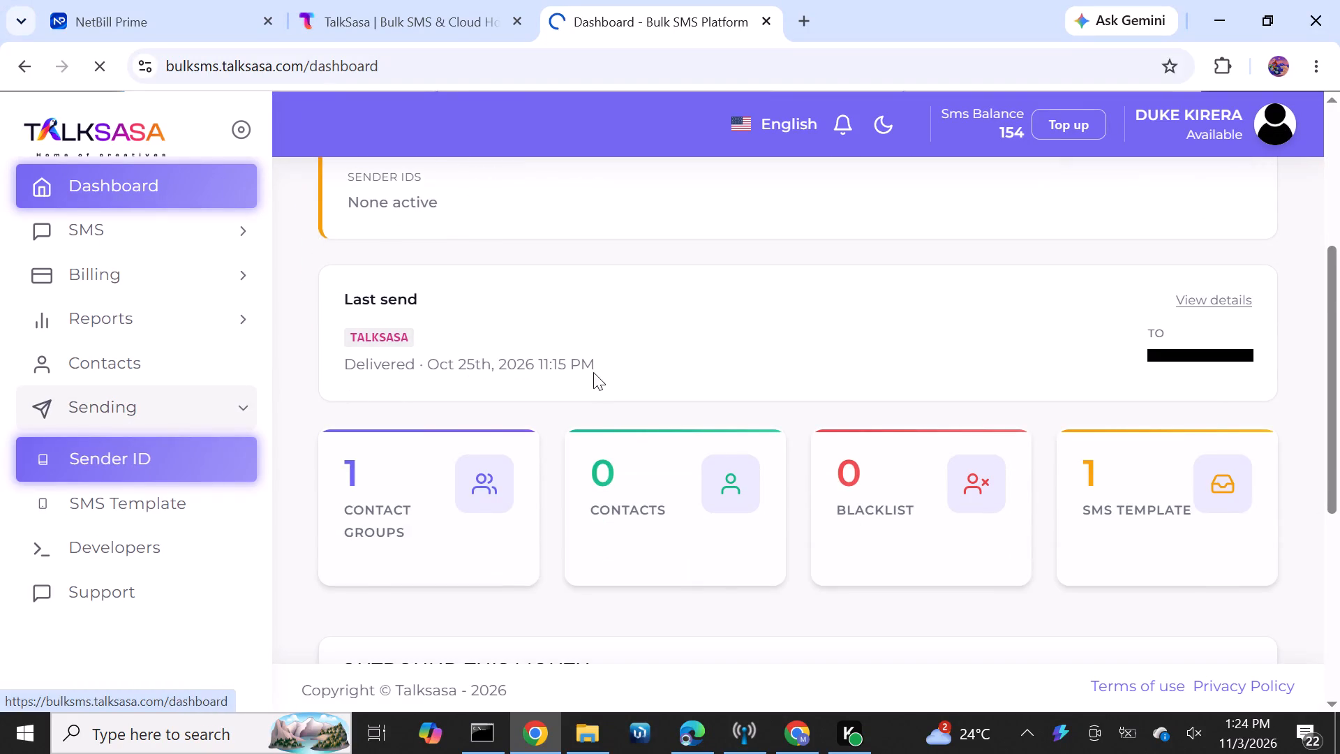
scroll(753, 386, "down", 2)
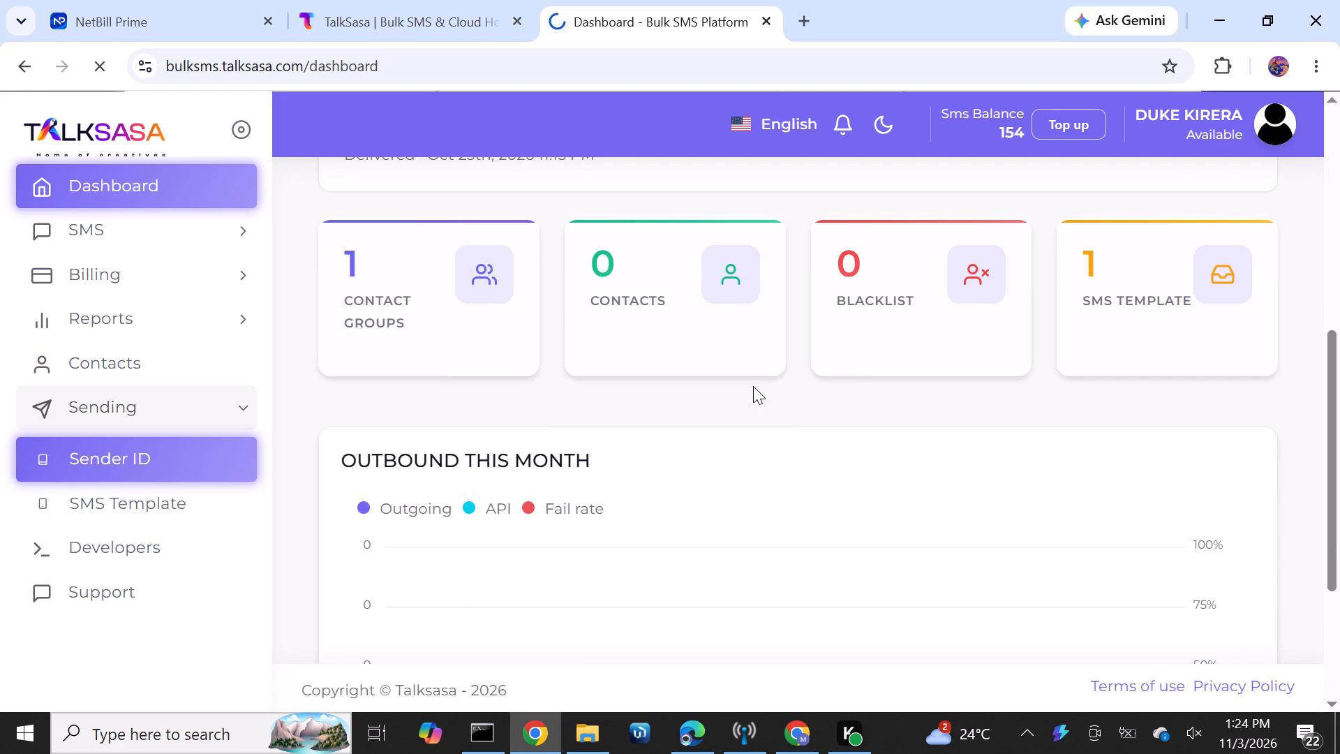
scroll(768, 420, "down", 1)
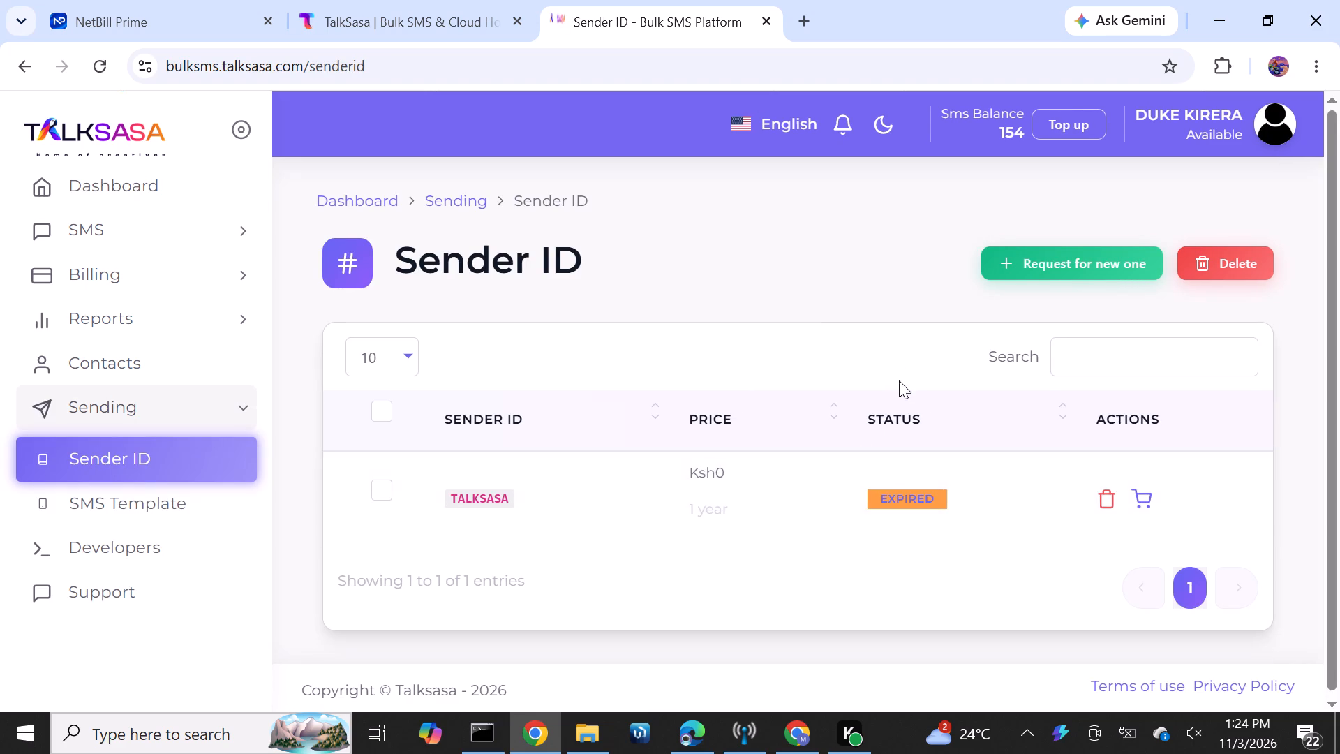
scroll(899, 380, "down", 1)
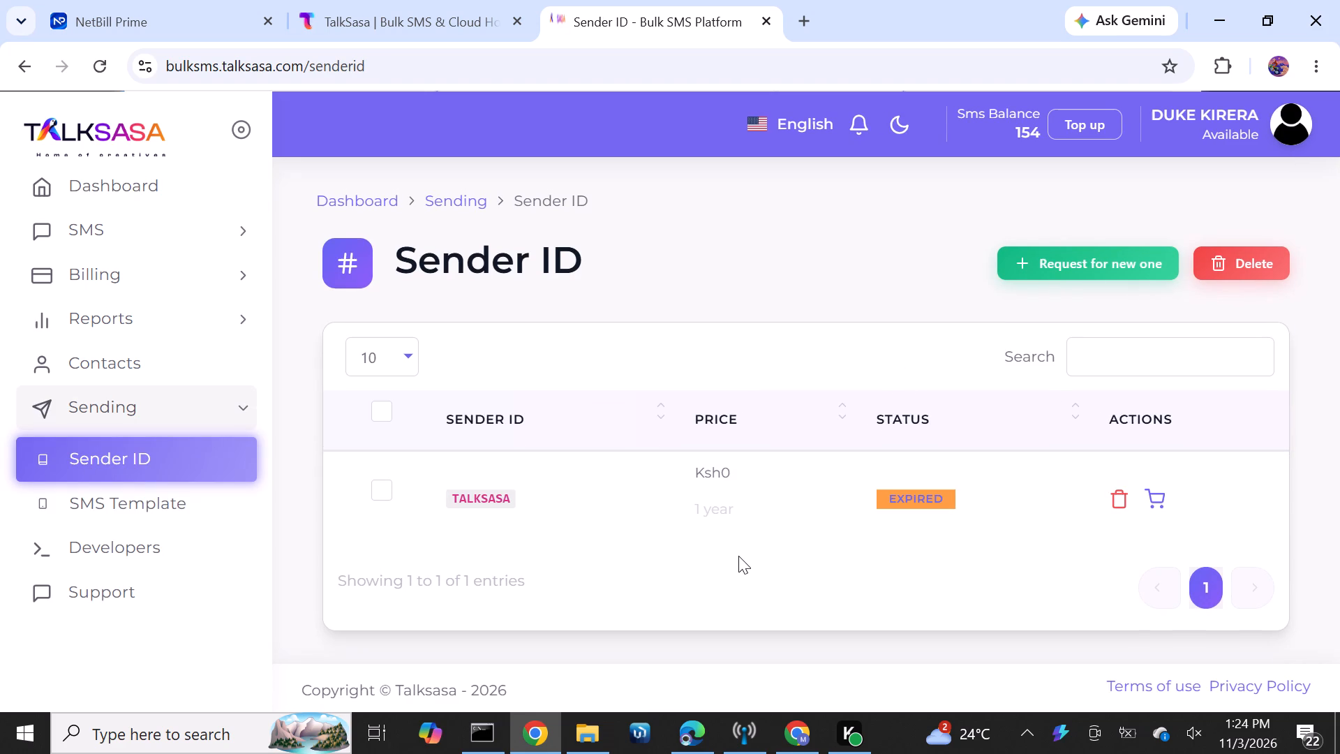
Show the TalkSasa account's profile, billing and pricing options.
left_click(1299, 116)
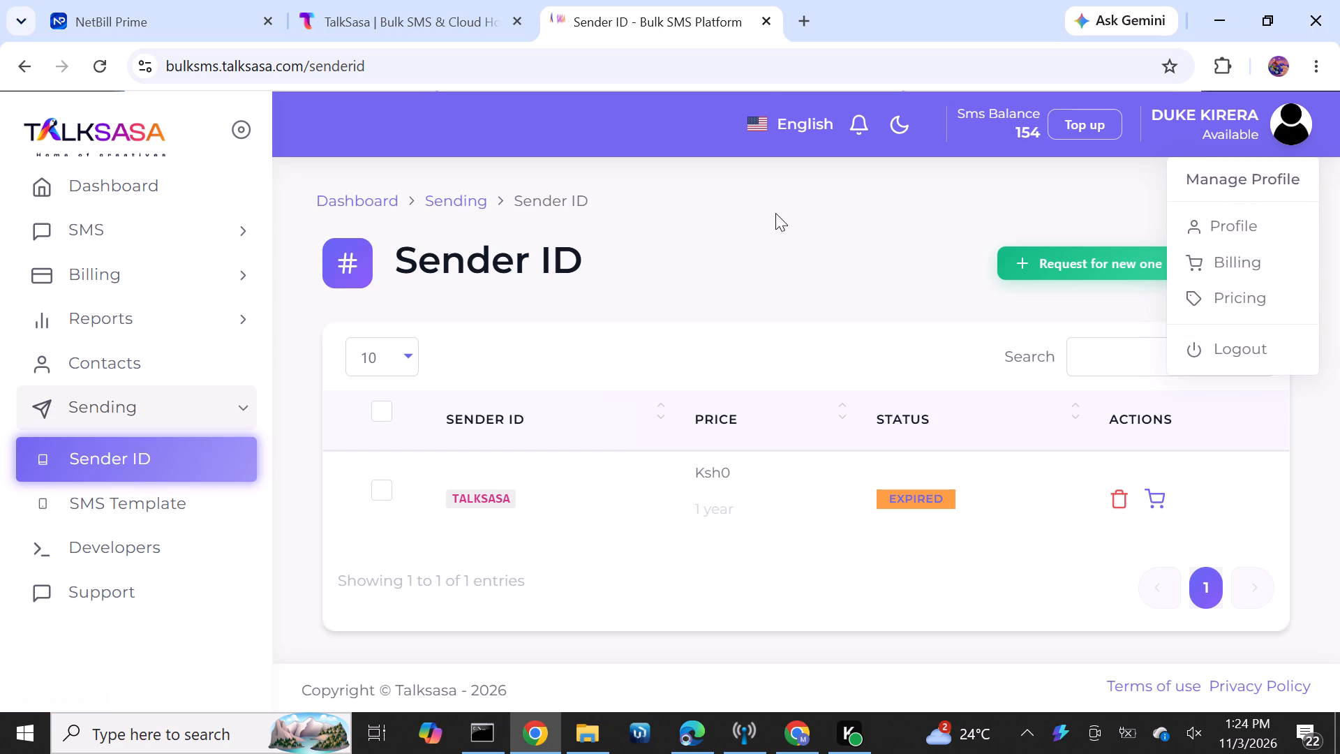
scroll(823, 214, "up", 2)
scroll(1230, 175, "up", 1)
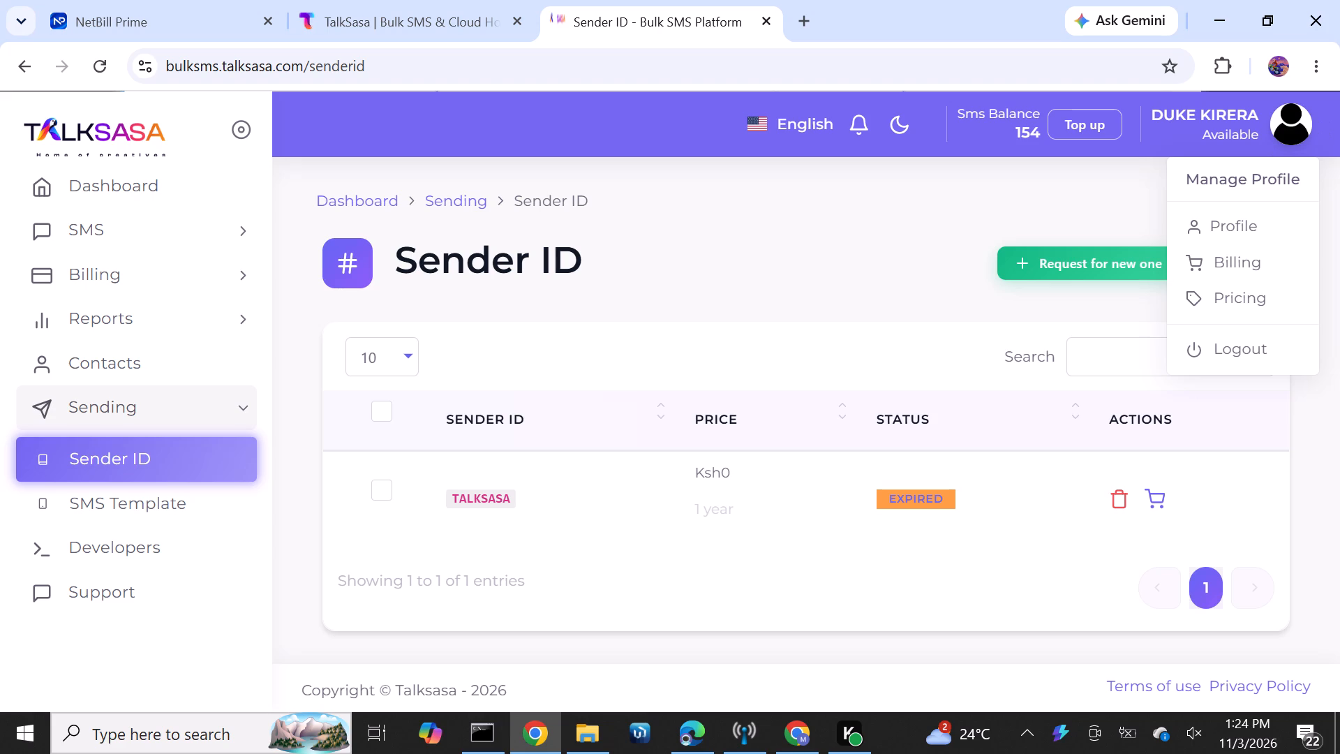
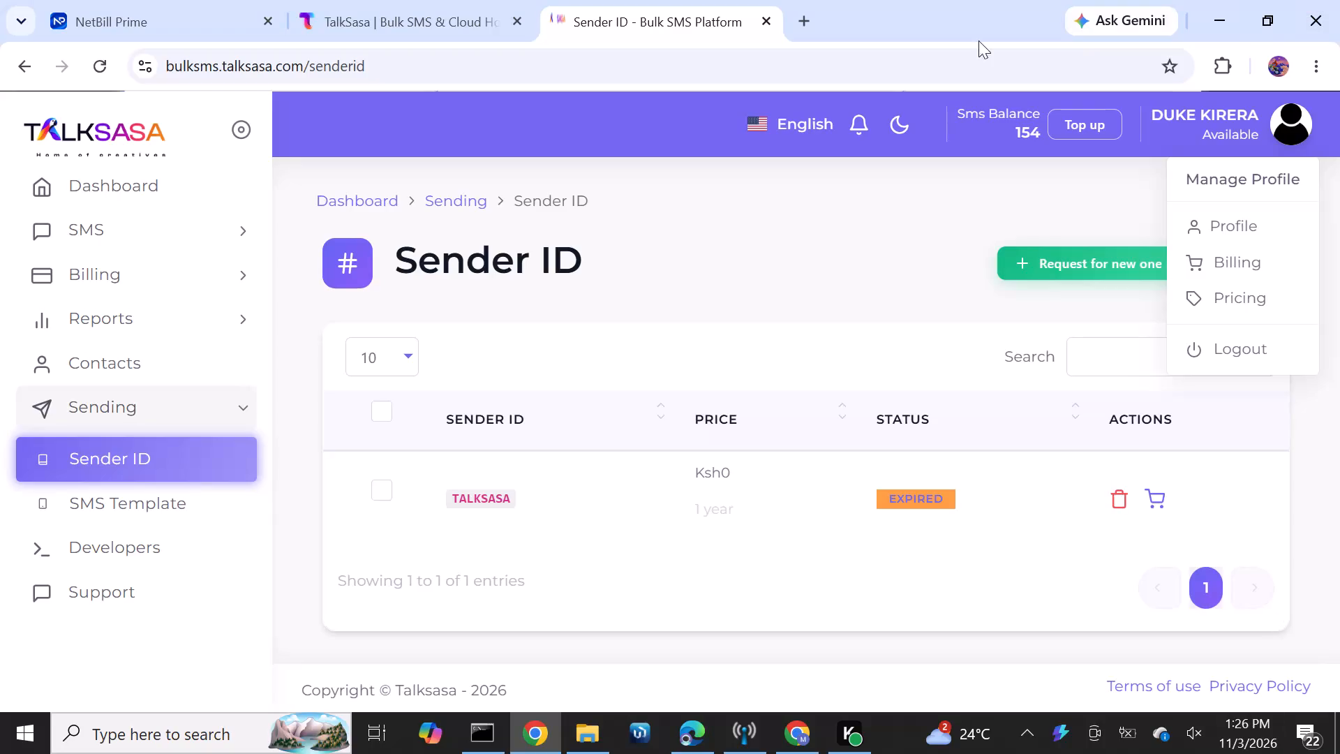
Switch to NetBill Prime and set the SMS source to Always use platform credits.
left_click(68, 0)
scroll(363, 429, "down", 1)
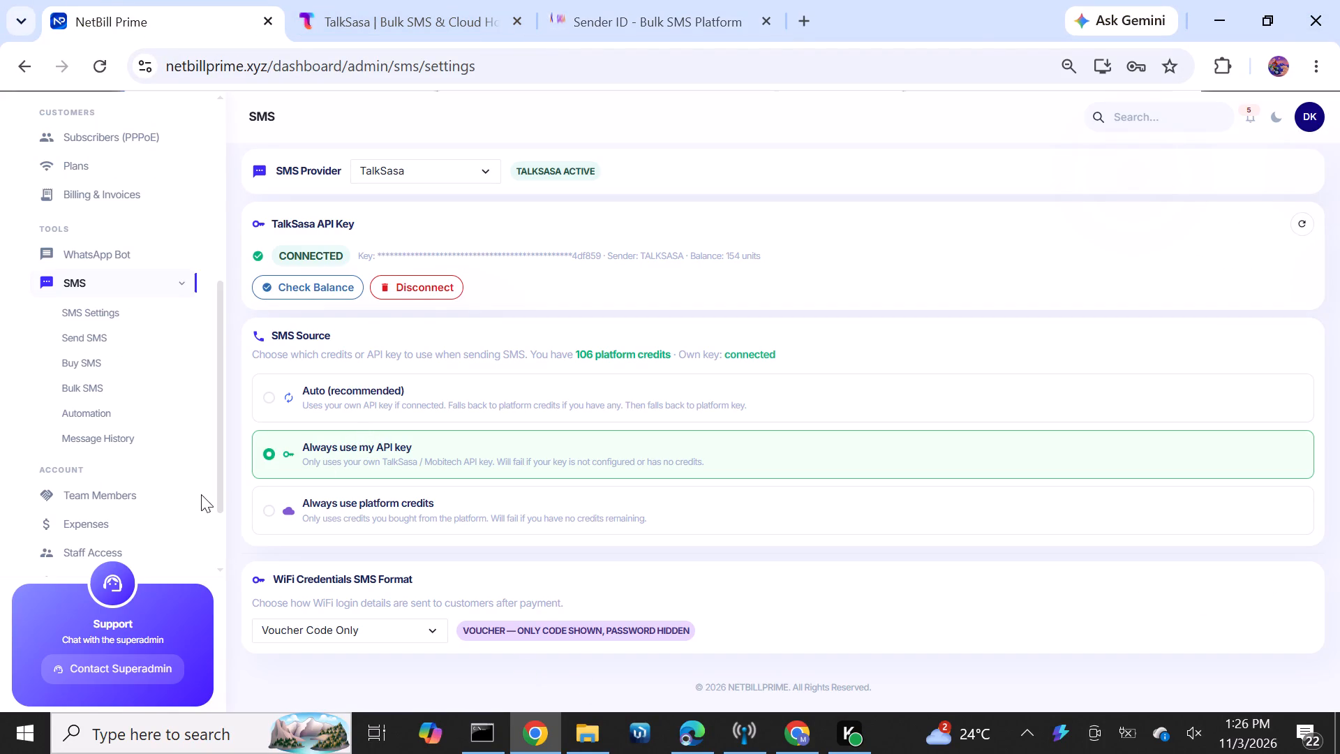
left_click(290, 517)
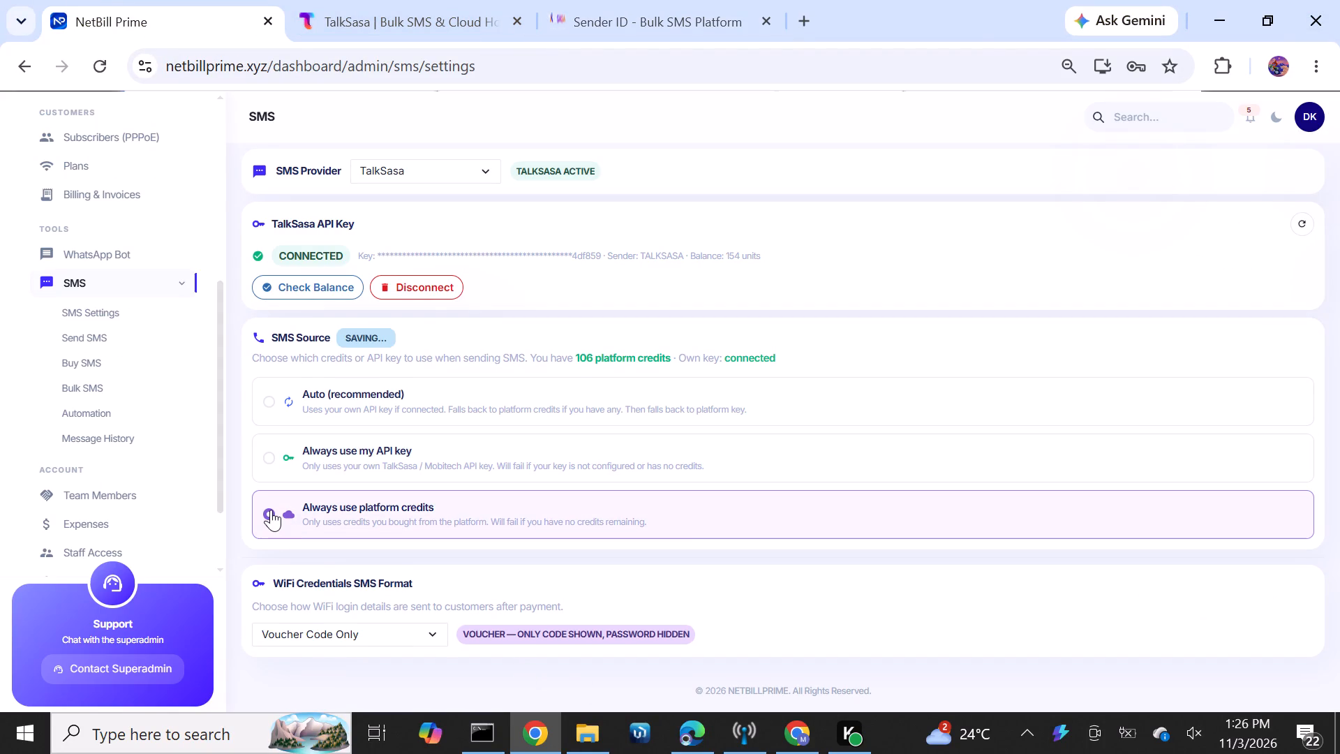
left_click(269, 510)
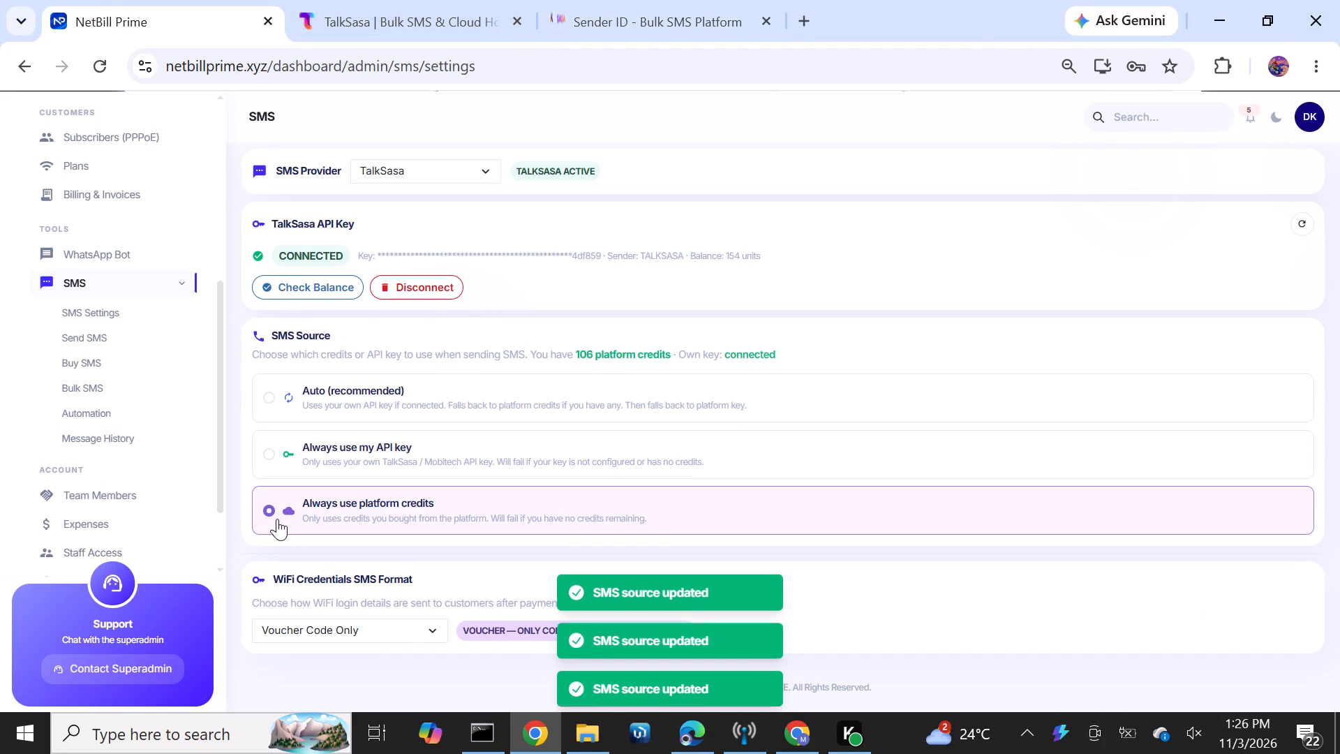
Open Bulk SMS, deselect all contacts, and select only the named hotspot contact on the NETBILLTEST router.
scroll(64, 353, "down", 1)
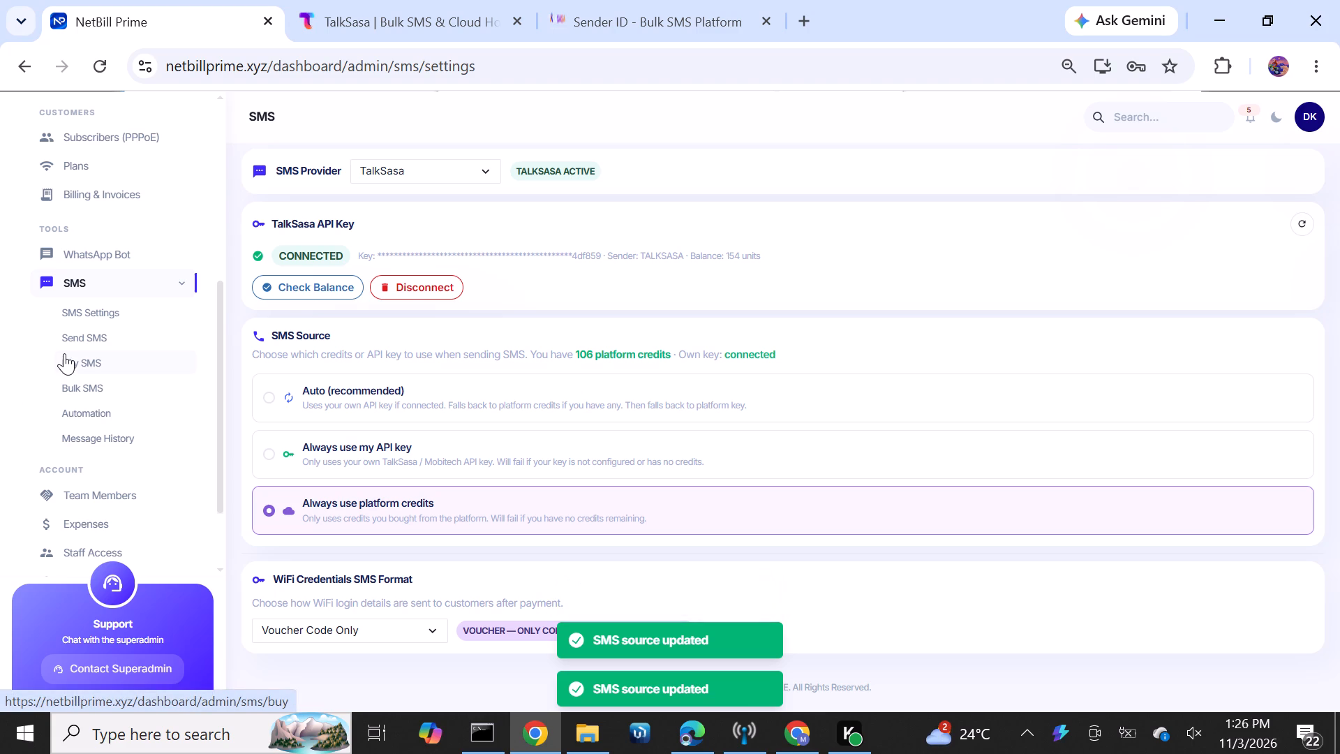
scroll(64, 353, "down", 2)
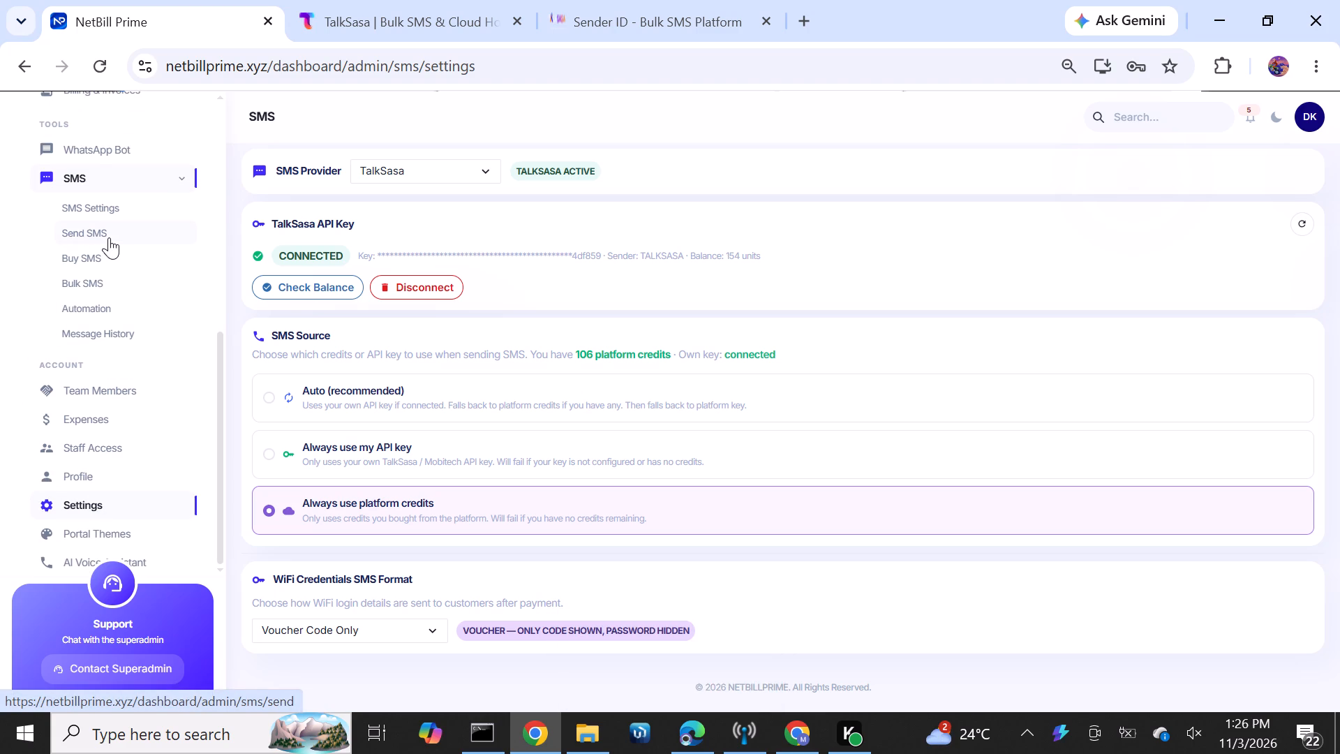
left_click(107, 236)
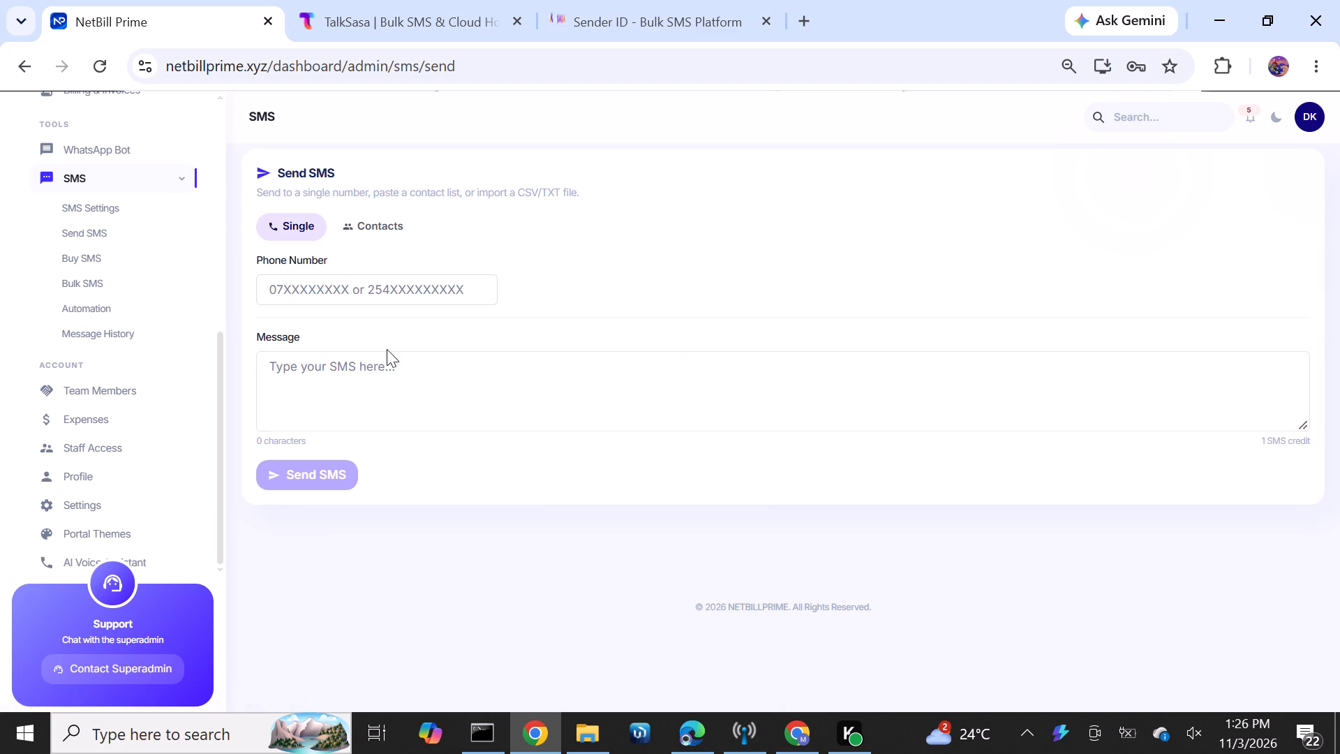
left_click(107, 309)
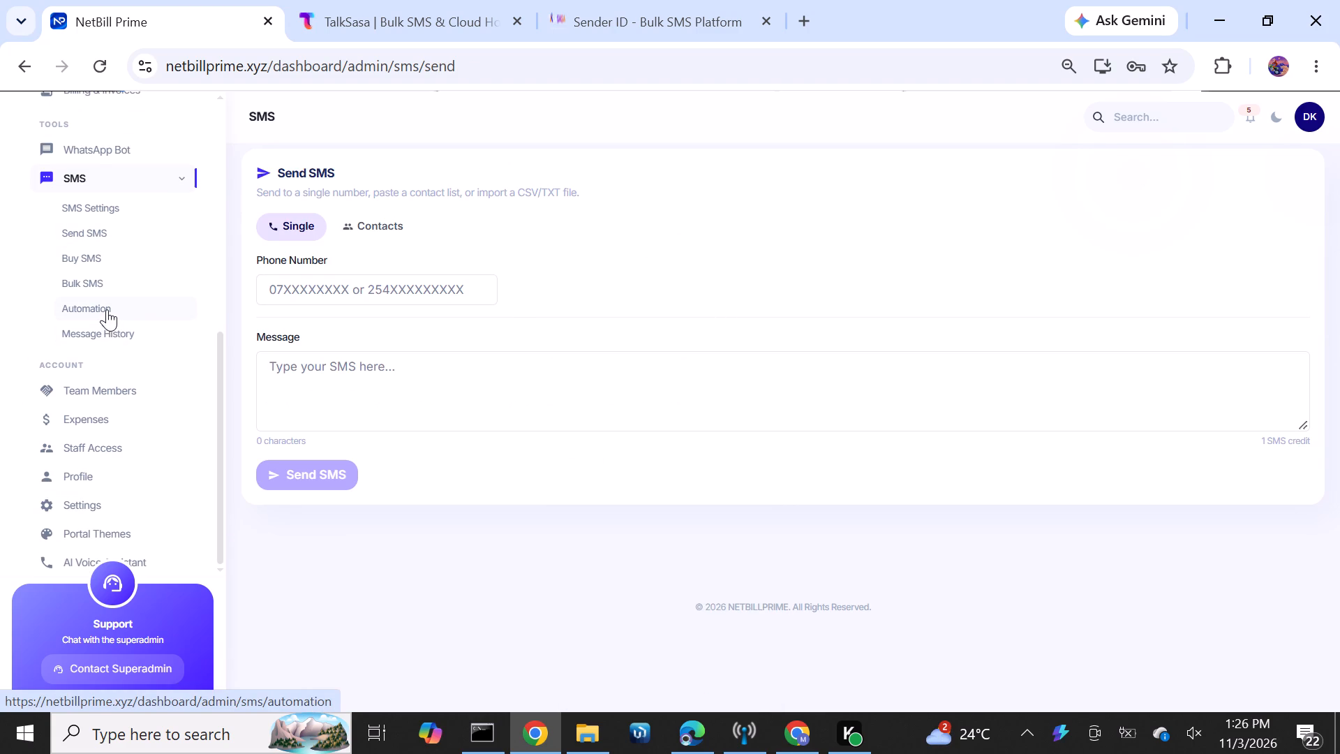
left_click(96, 279)
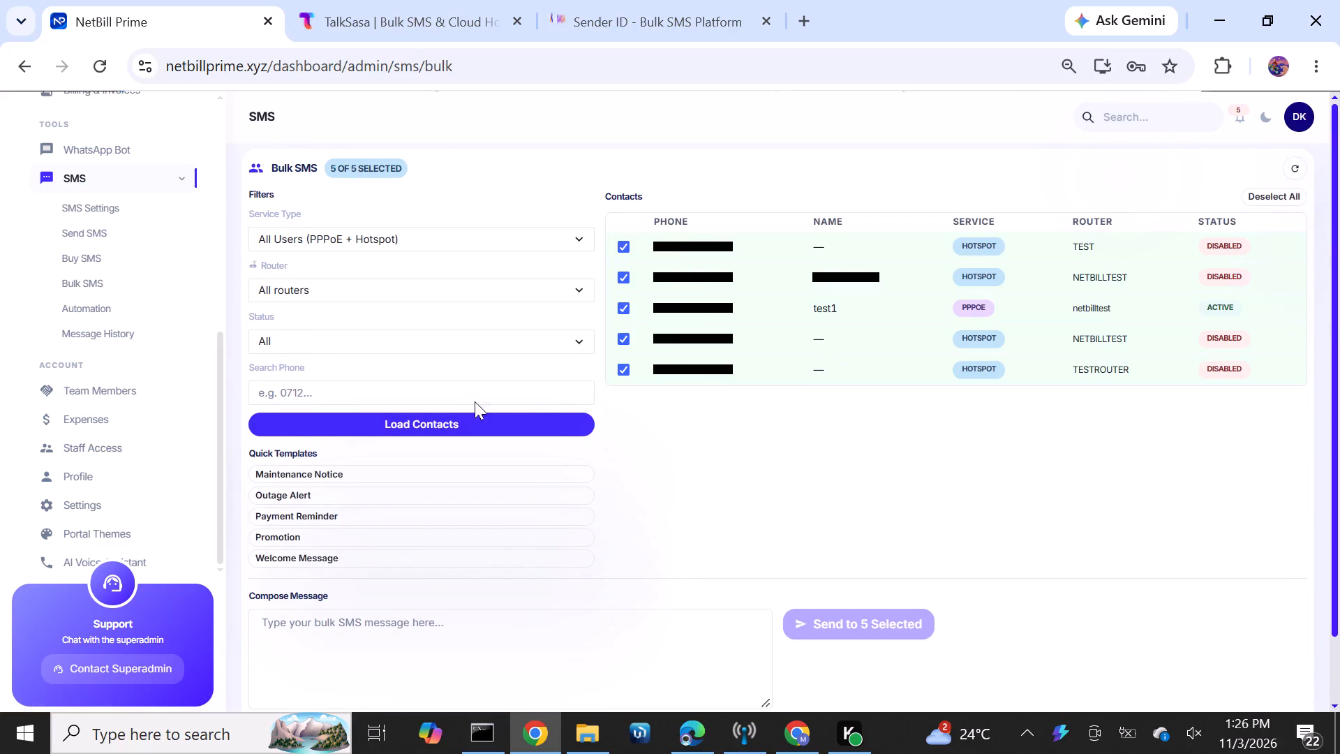
left_click(1263, 190)
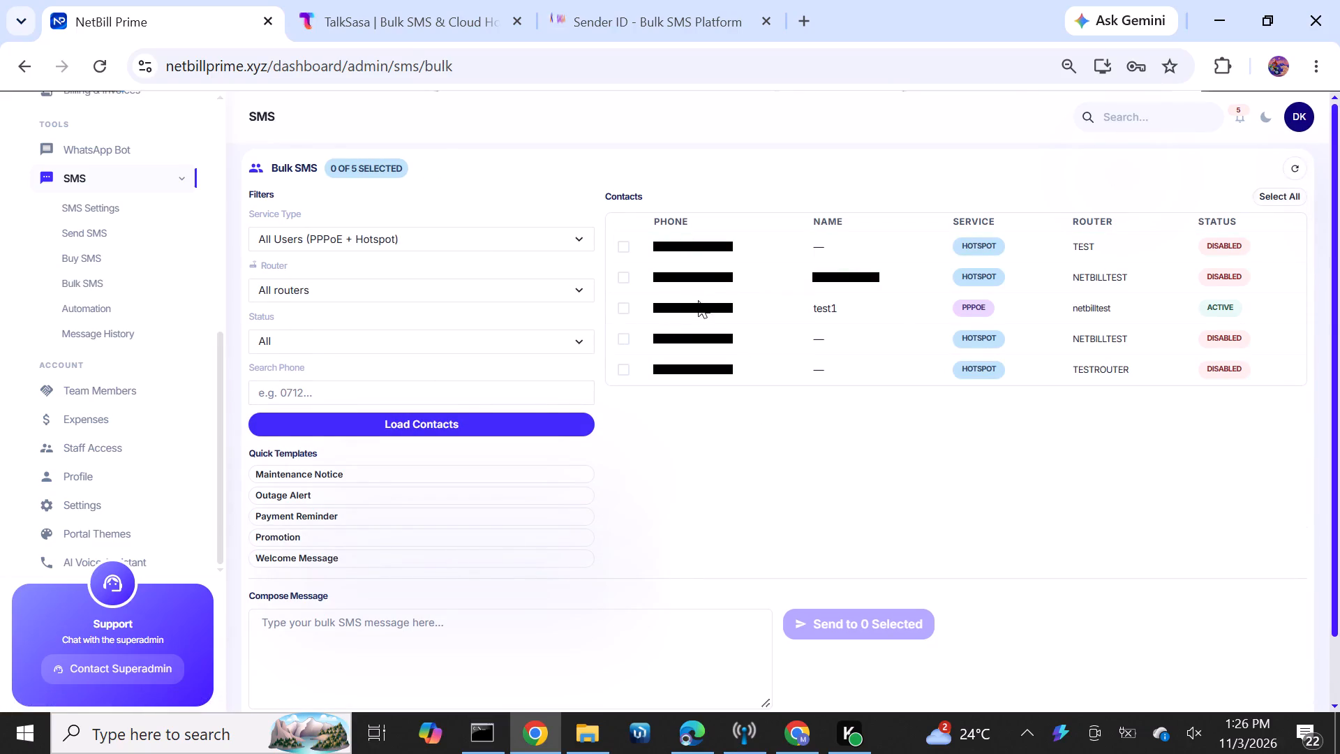
left_click(626, 280)
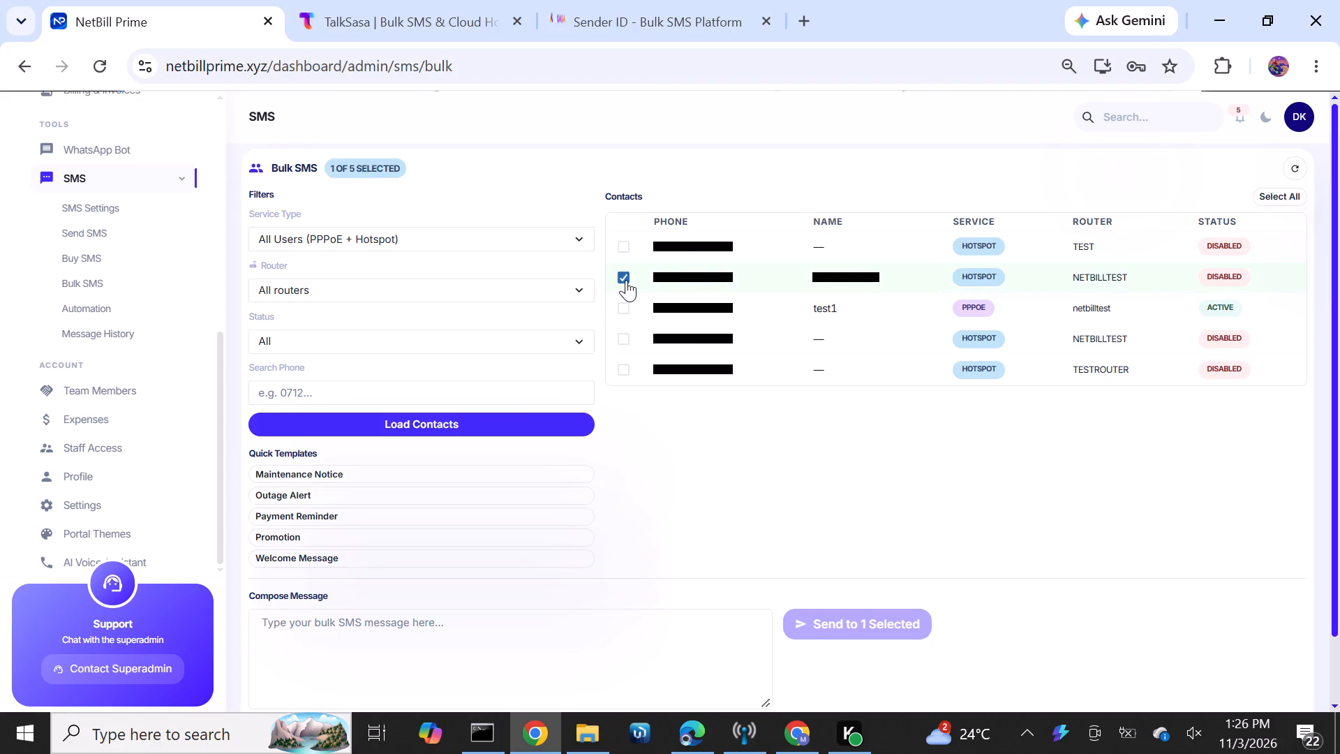
Fill the bulk message with the Outage Alert template and send it to the one selected contact.
scroll(512, 406, "down", 3)
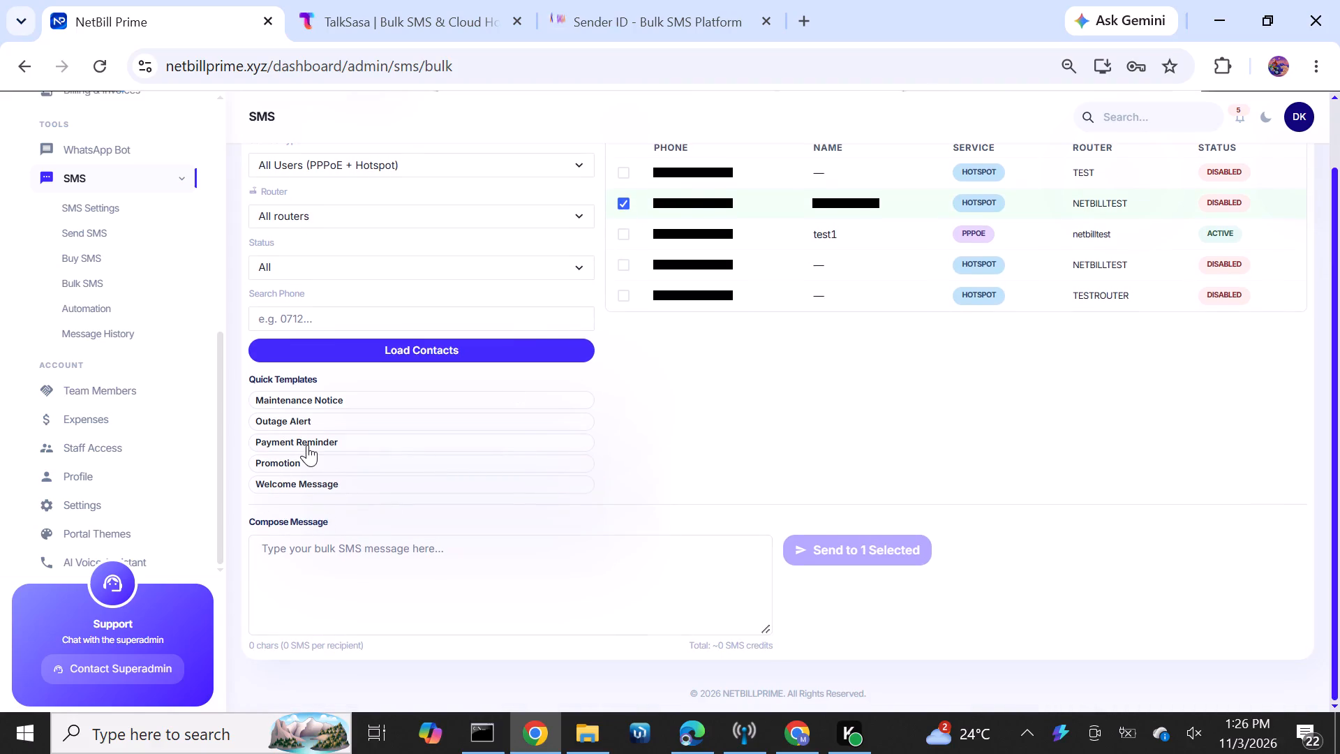
left_click(295, 417)
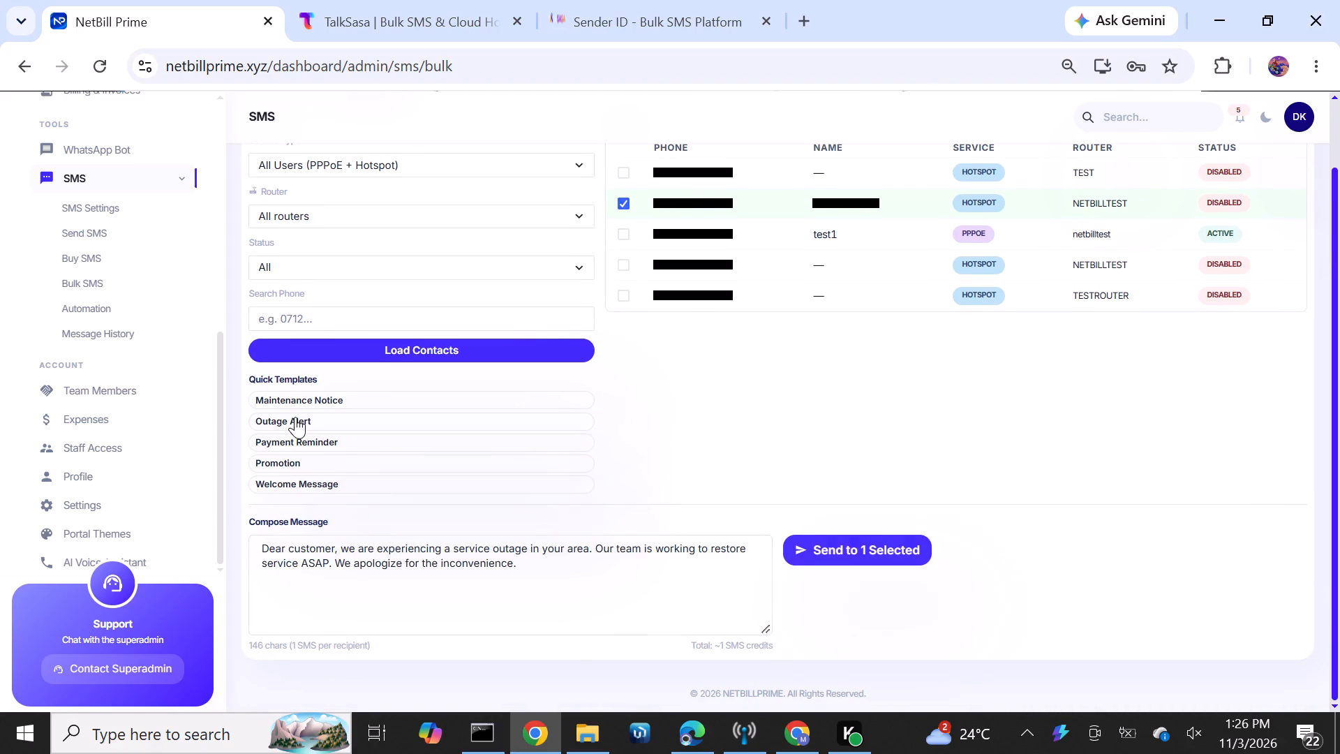
left_click(837, 545)
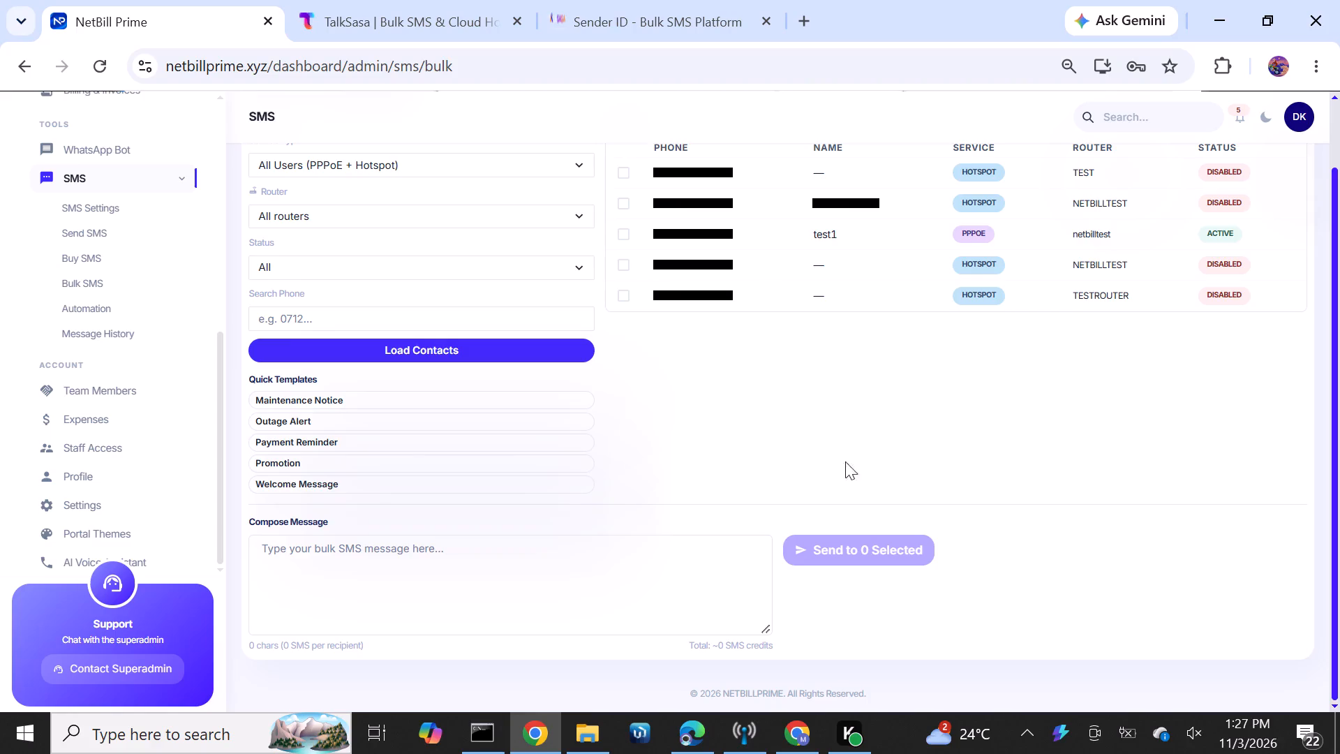
Select the named NETBILLTEST hotspot contact again and choose the Outage Alert template for another bulk message.
scroll(953, 389, "down", 13)
scroll(793, 433, "up", 3)
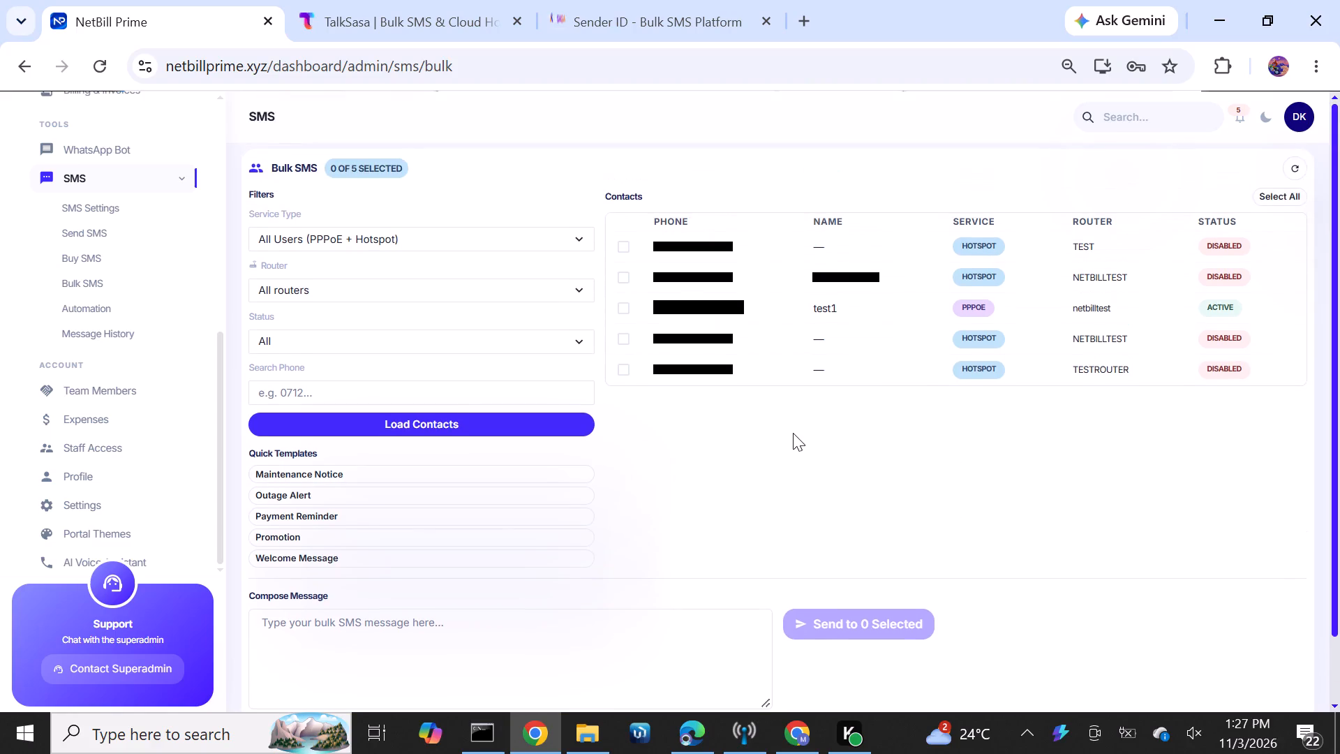
scroll(800, 419, "up", 2)
left_click(625, 281)
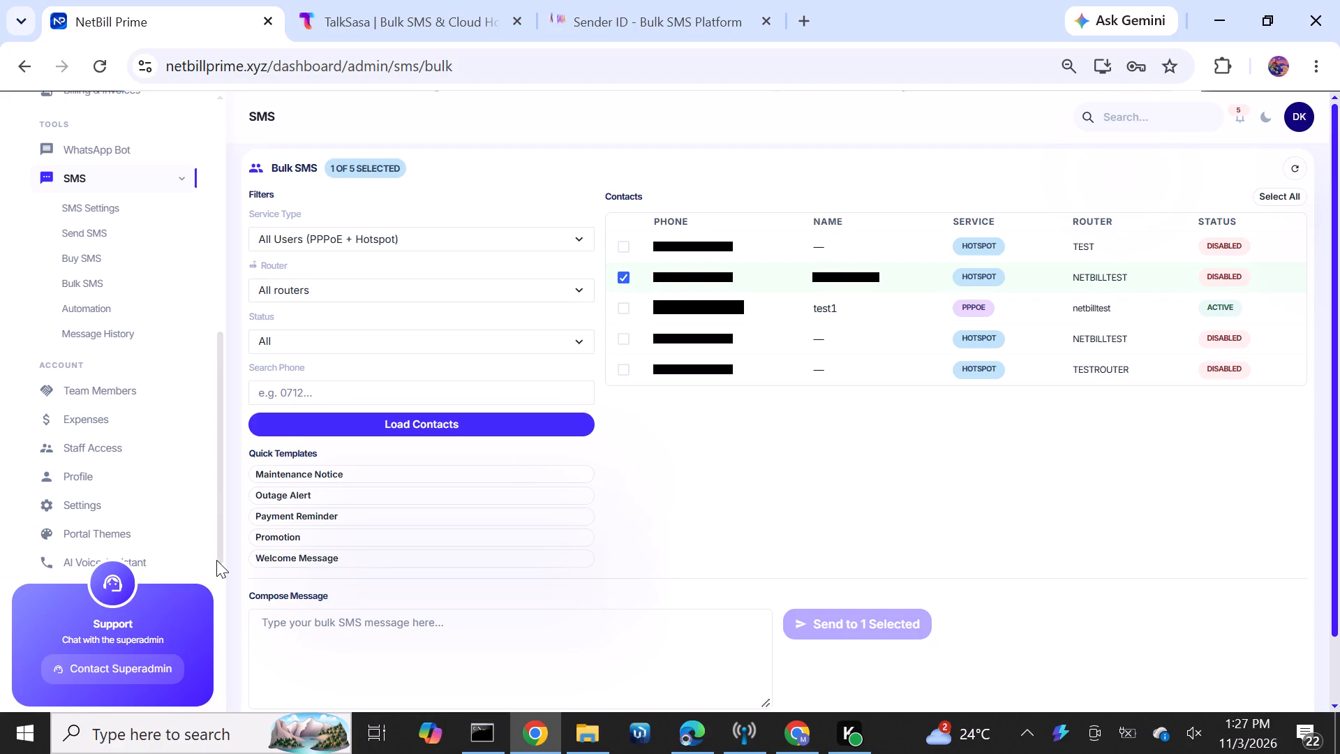
left_click(297, 488)
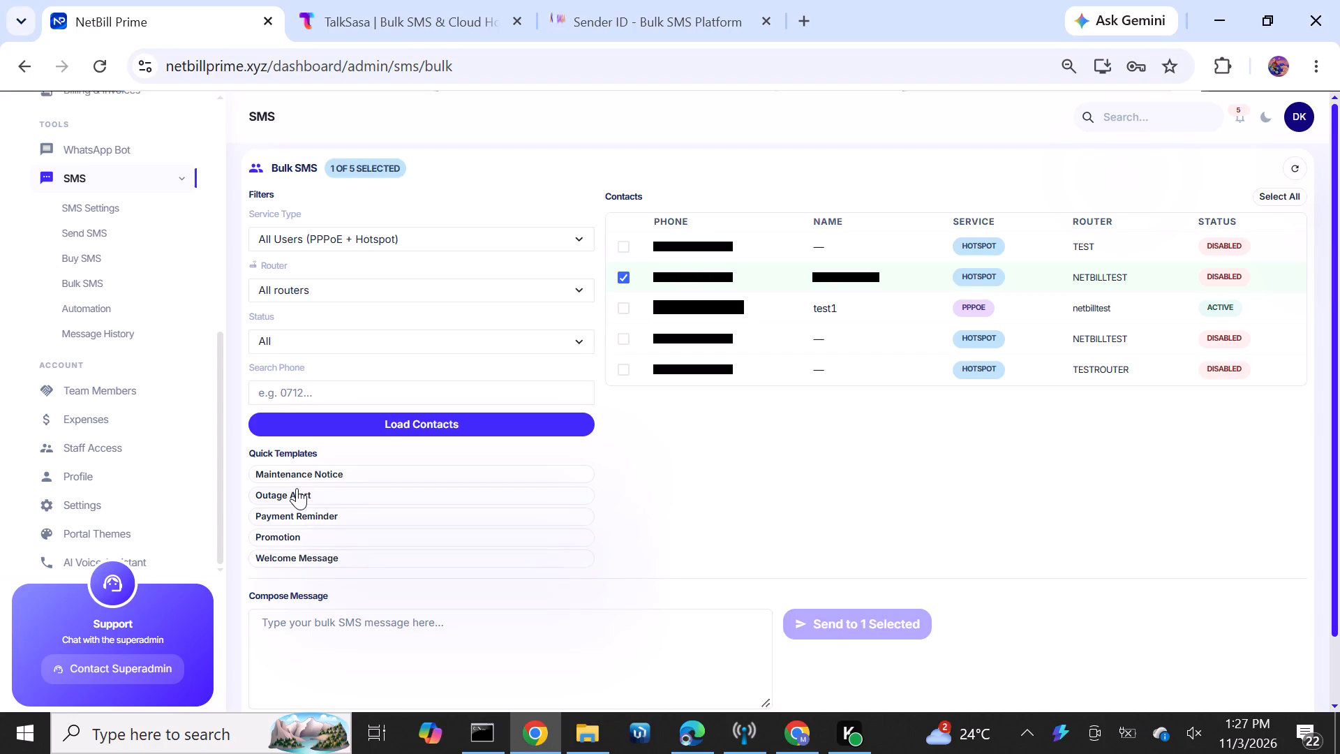
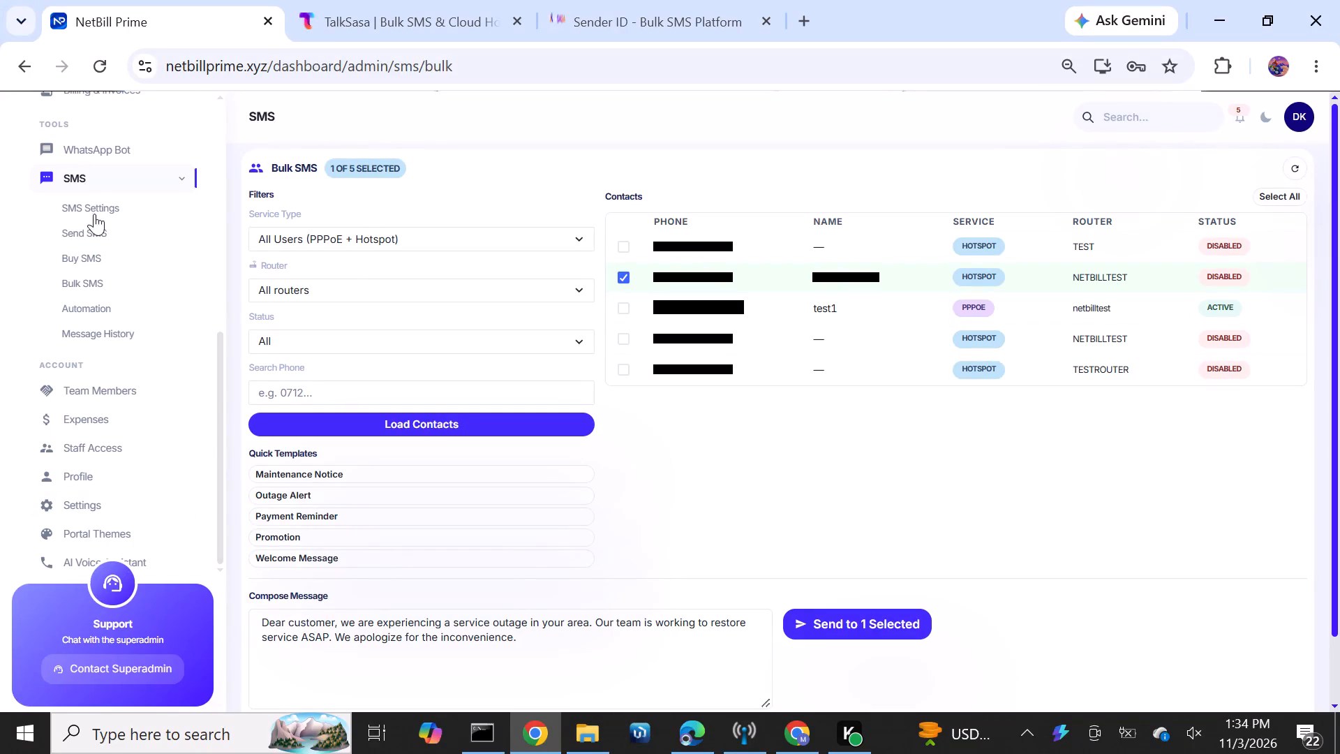
Open the SMS Message History and examine the latest sent messages and their delivery statuses.
left_click(106, 335)
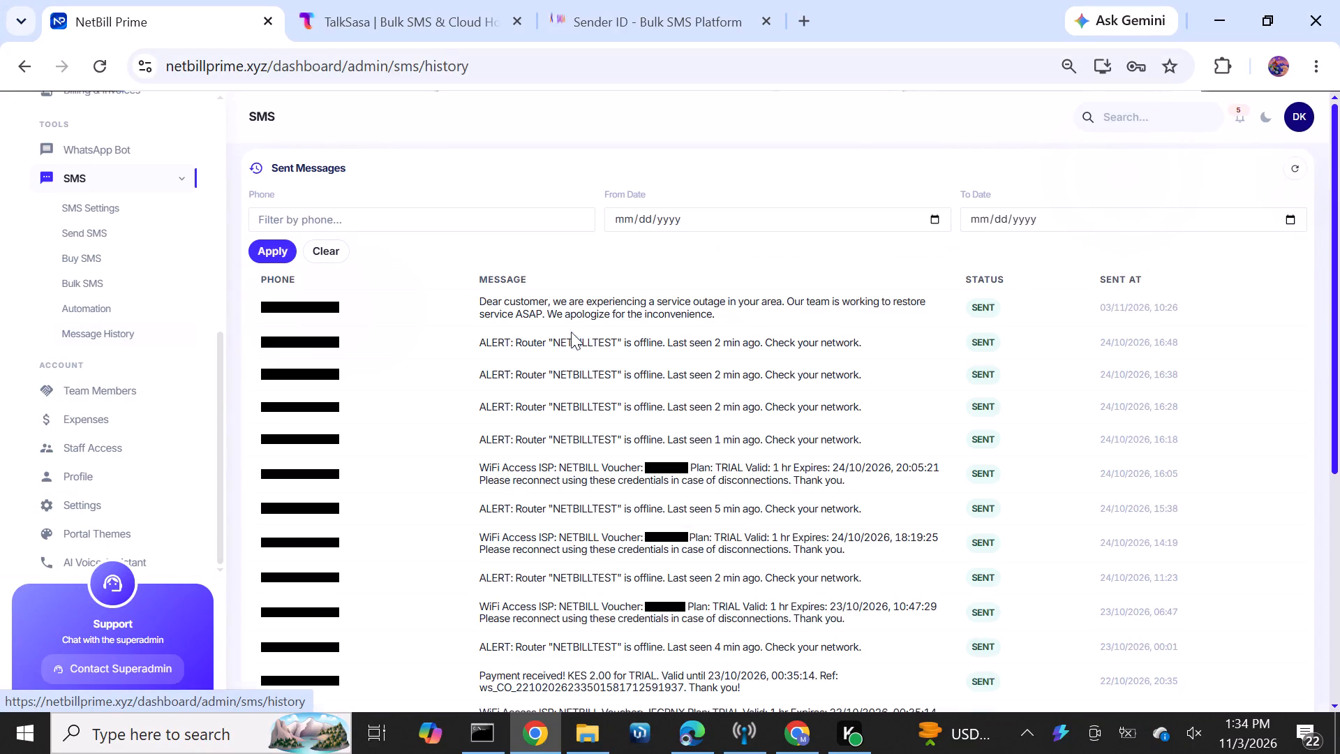
scroll(794, 411, "down", 6)
scroll(796, 431, "up", 6)
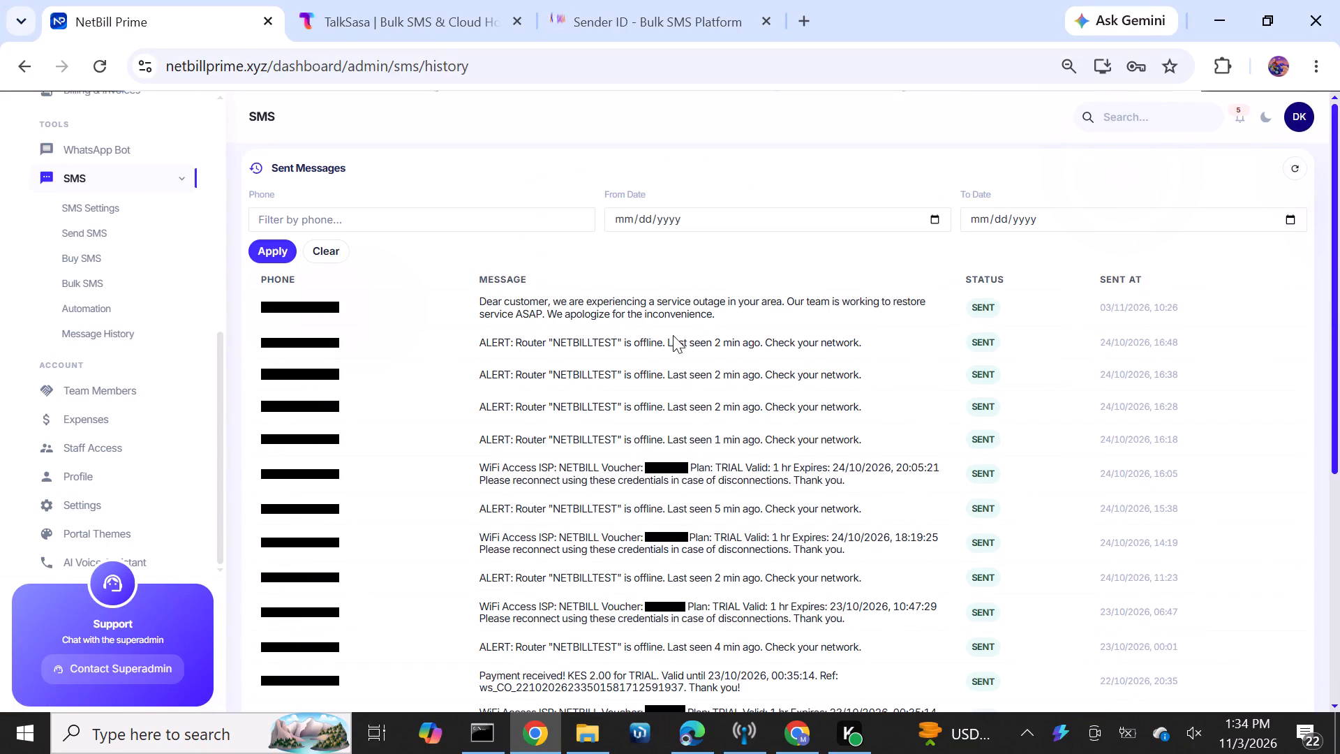
scroll(620, 347, "up", 1)
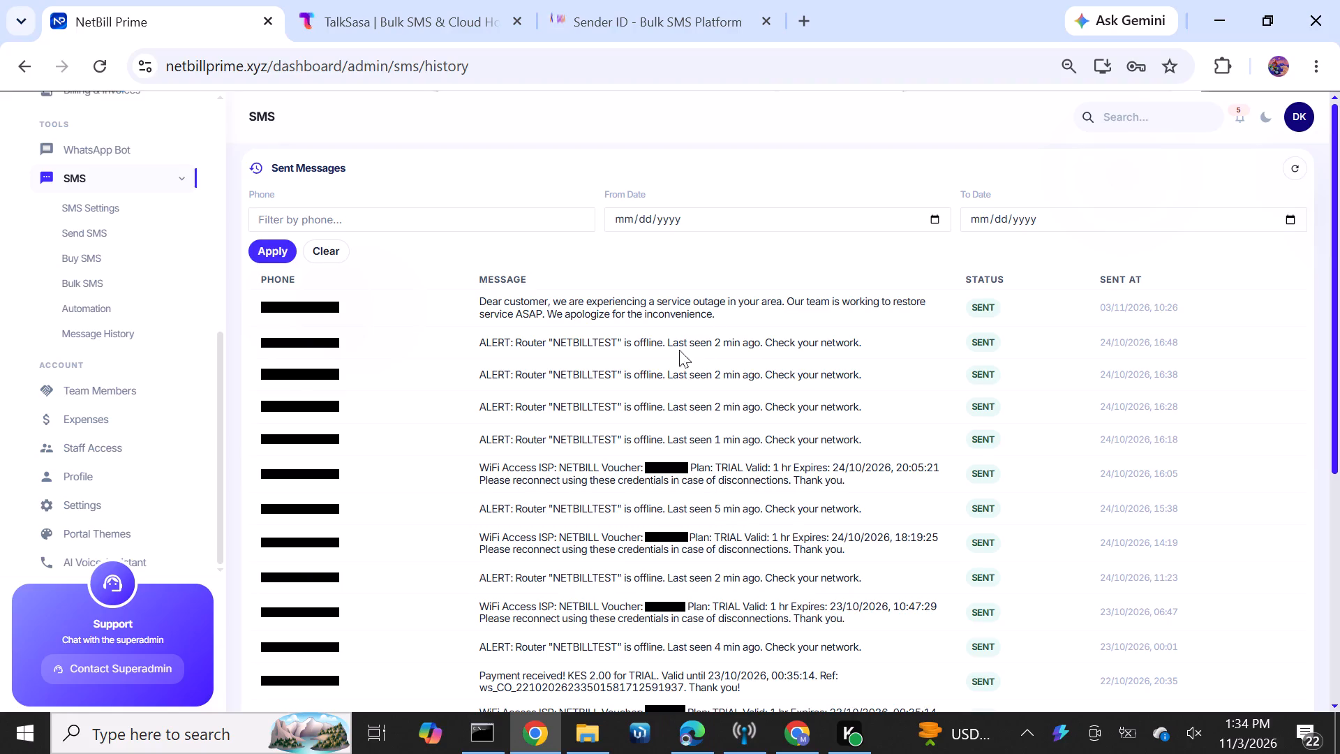
scroll(587, 359, "up", 2)
scroll(103, 153, "up", 3)
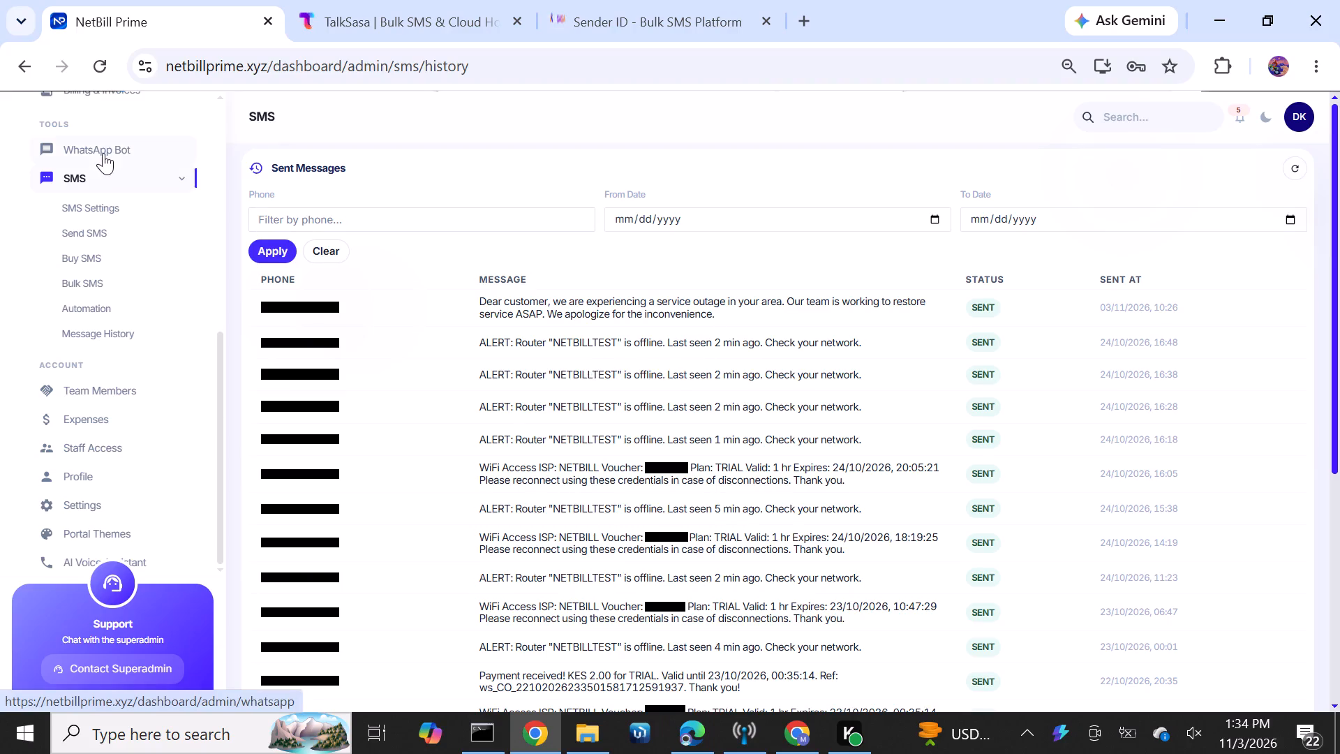
Return to the Dashboard overview and open the Routers page.
scroll(103, 153, "up", 2)
left_click(107, 178)
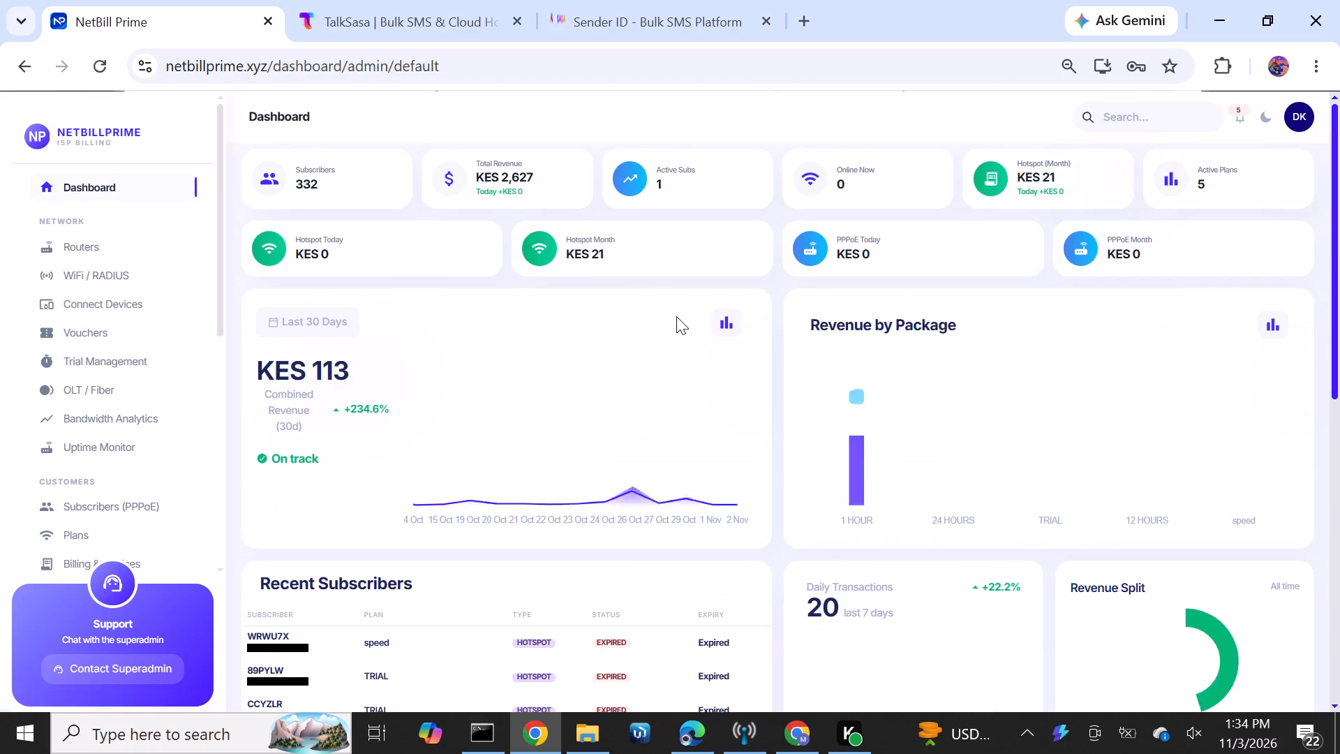
left_click(80, 249)
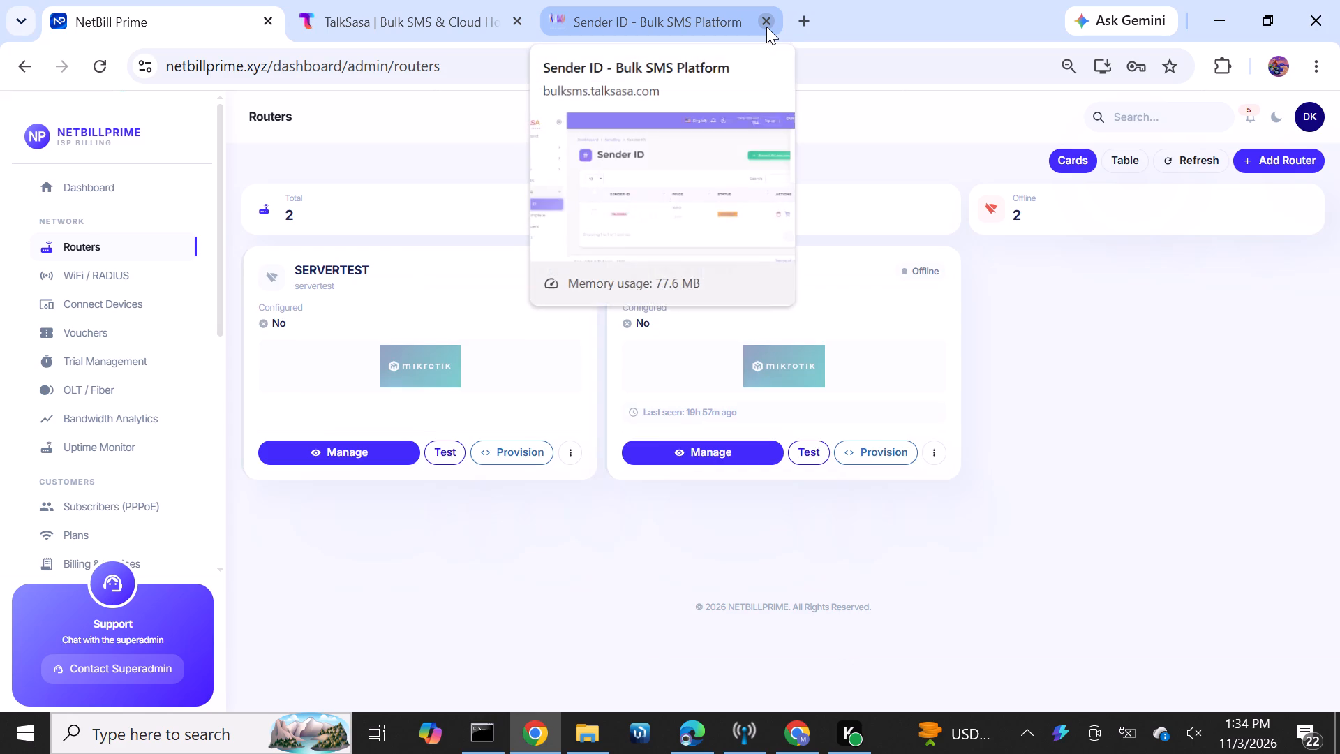